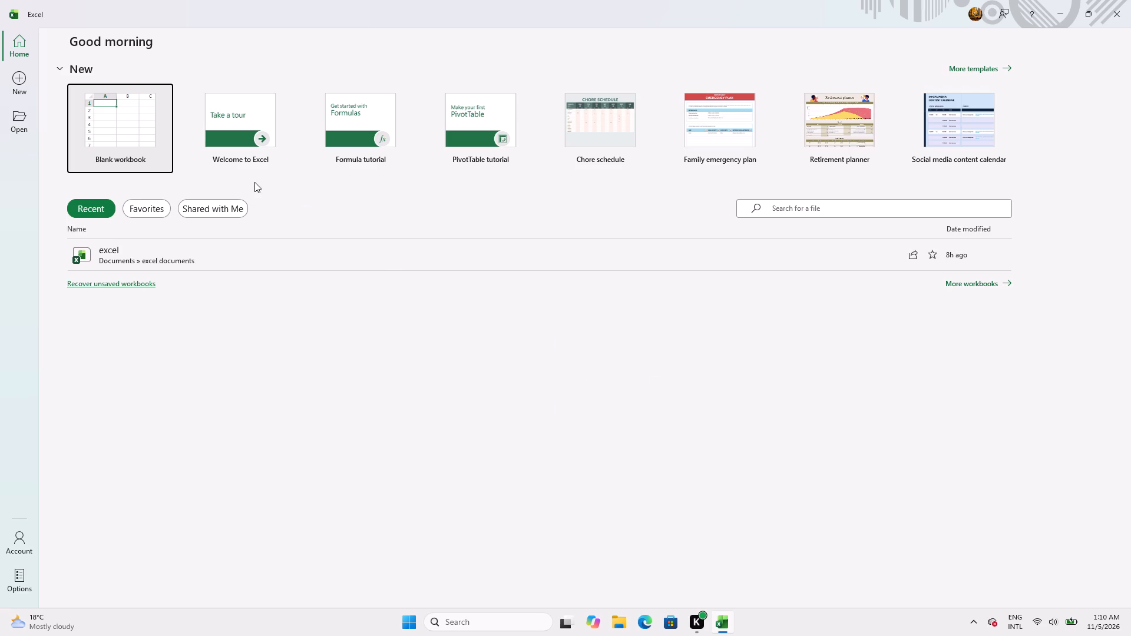
Create a new blank workbook.
{"action": "left_click", "coordinate": [127, 155]}
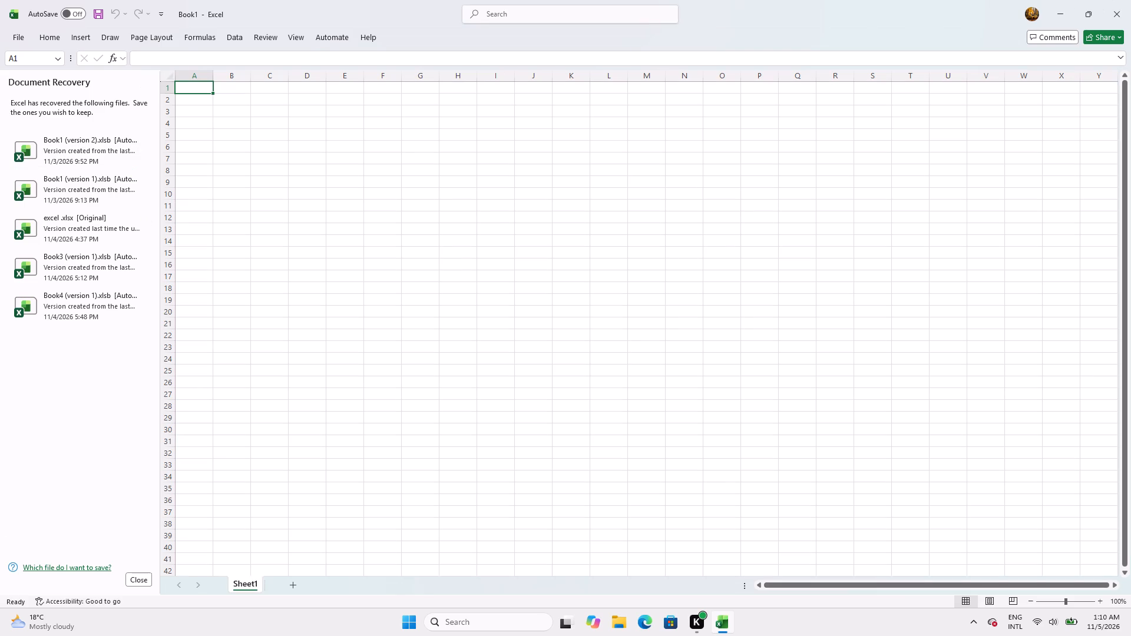
Enter the column header "Order id" in cell A1.
{"action": "left_click", "coordinate": [199, 89]}
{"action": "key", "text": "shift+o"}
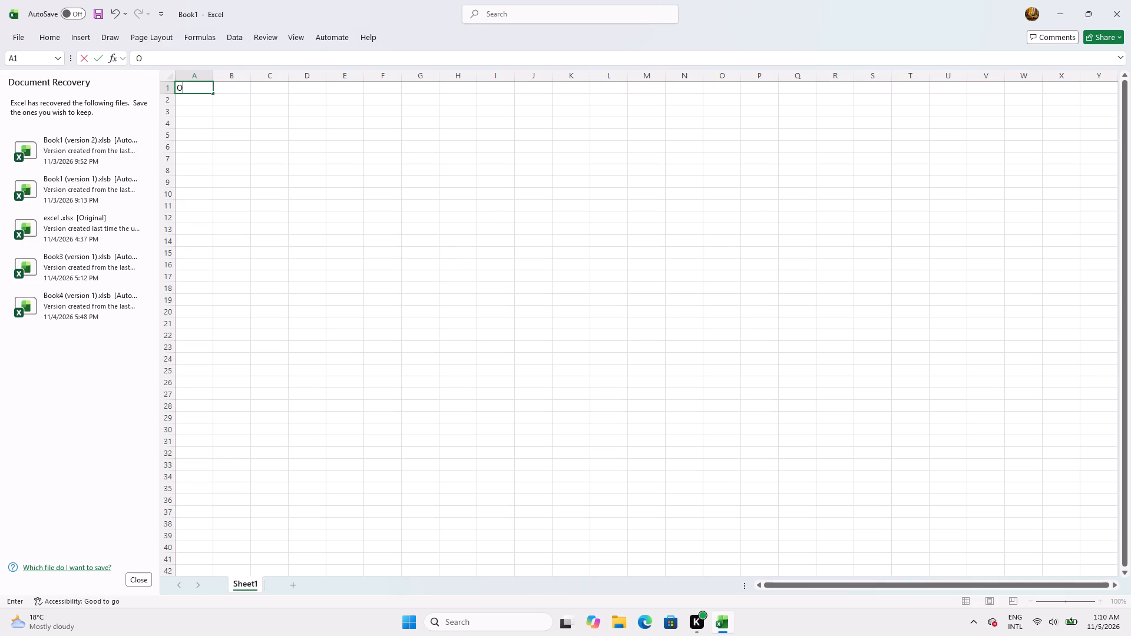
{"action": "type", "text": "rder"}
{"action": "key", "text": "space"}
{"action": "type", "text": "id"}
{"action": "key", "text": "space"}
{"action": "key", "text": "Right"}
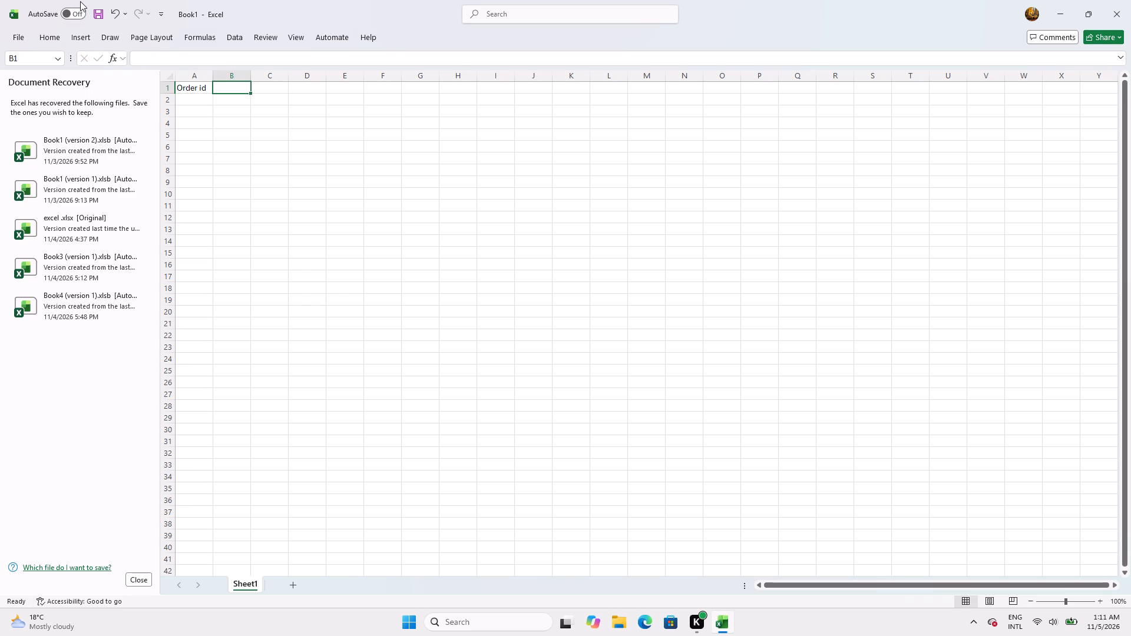
Enter the column header "Client" in cell B1.
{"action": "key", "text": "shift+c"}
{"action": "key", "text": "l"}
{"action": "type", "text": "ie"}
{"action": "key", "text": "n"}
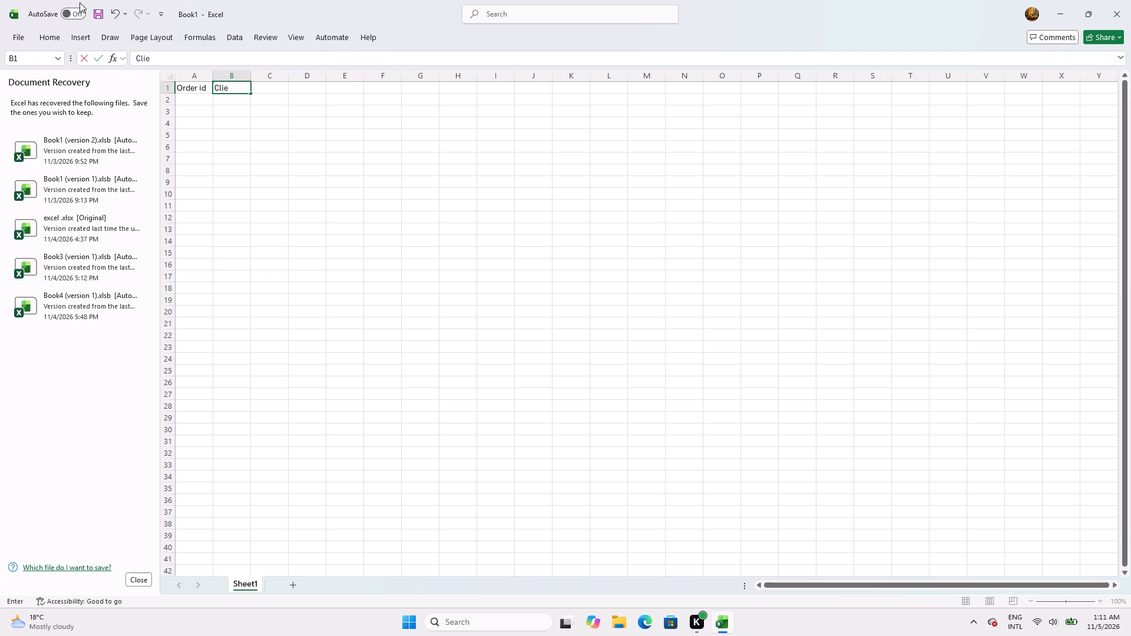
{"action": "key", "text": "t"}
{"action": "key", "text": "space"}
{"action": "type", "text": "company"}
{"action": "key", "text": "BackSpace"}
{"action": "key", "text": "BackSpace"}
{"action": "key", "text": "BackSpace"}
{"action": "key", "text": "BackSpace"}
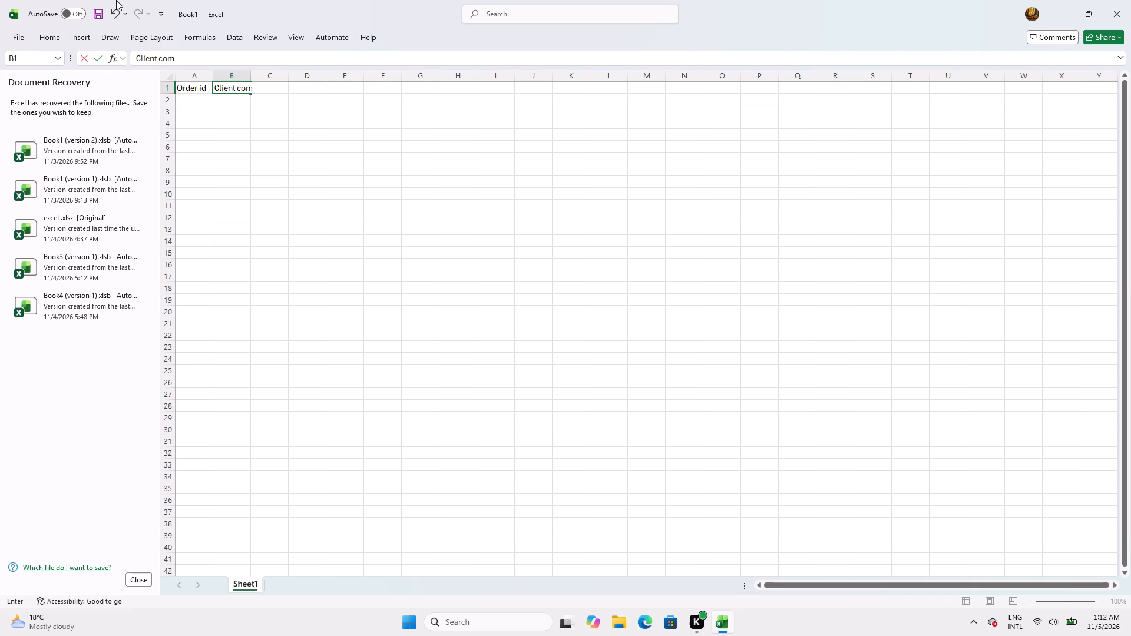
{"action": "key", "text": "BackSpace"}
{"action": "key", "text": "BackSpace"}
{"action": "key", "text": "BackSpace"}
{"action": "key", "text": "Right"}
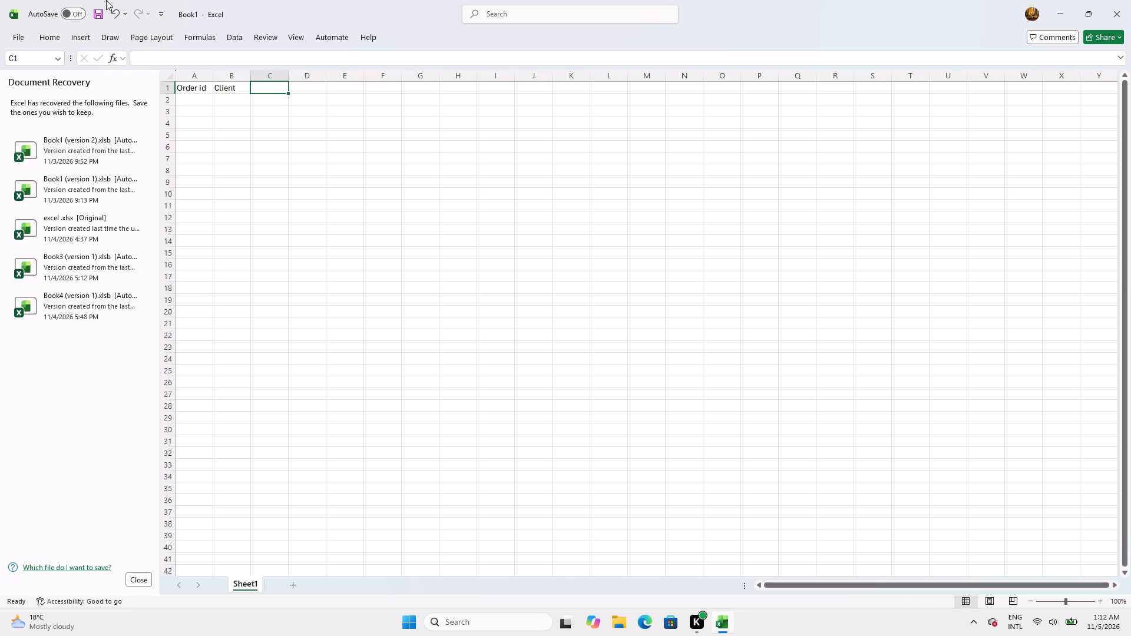
Enter the headers "Event type" in cell C1 and "Guest count" in cell D1.
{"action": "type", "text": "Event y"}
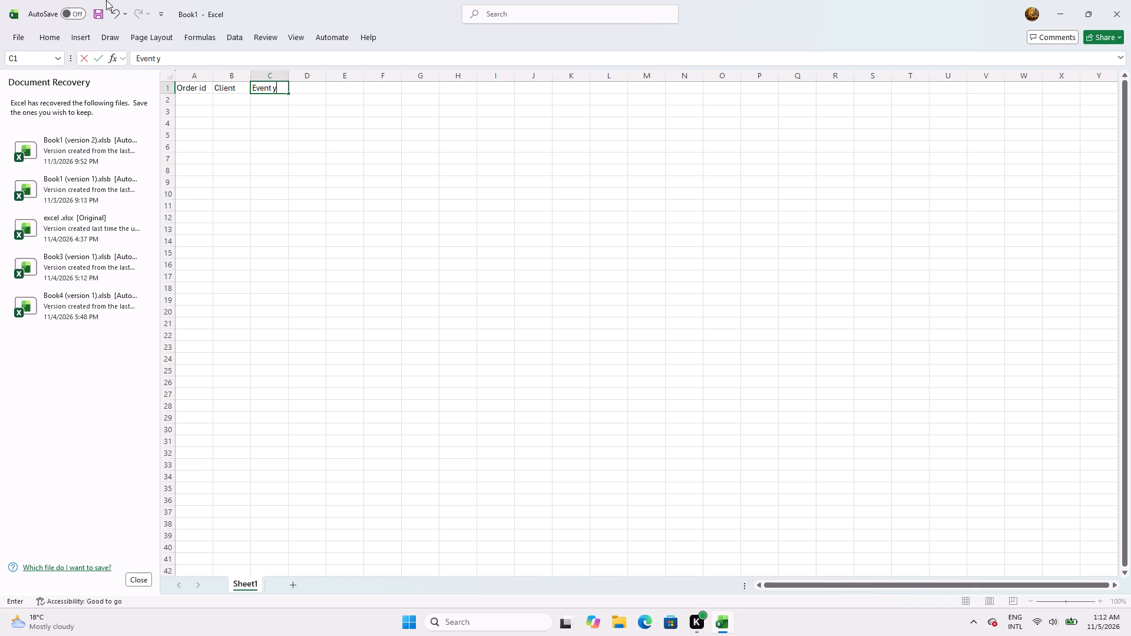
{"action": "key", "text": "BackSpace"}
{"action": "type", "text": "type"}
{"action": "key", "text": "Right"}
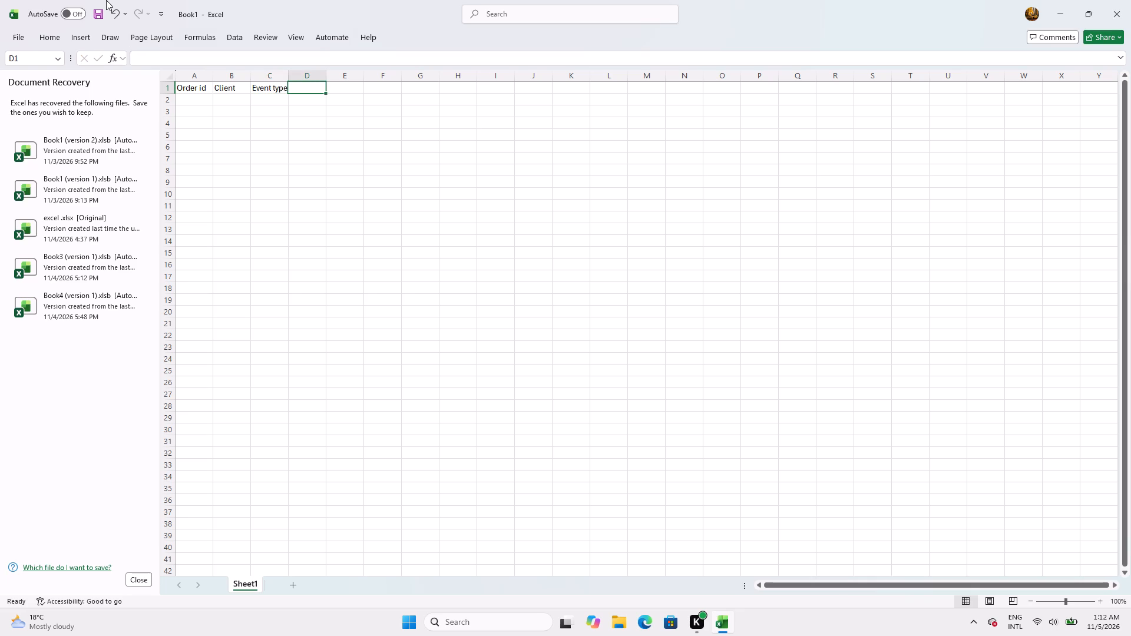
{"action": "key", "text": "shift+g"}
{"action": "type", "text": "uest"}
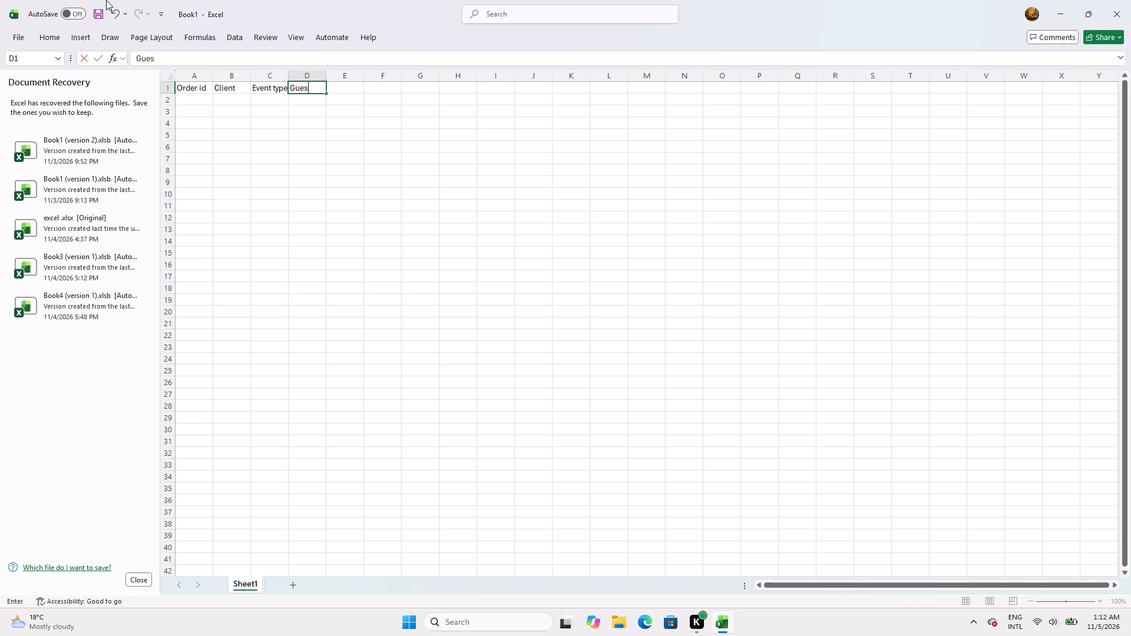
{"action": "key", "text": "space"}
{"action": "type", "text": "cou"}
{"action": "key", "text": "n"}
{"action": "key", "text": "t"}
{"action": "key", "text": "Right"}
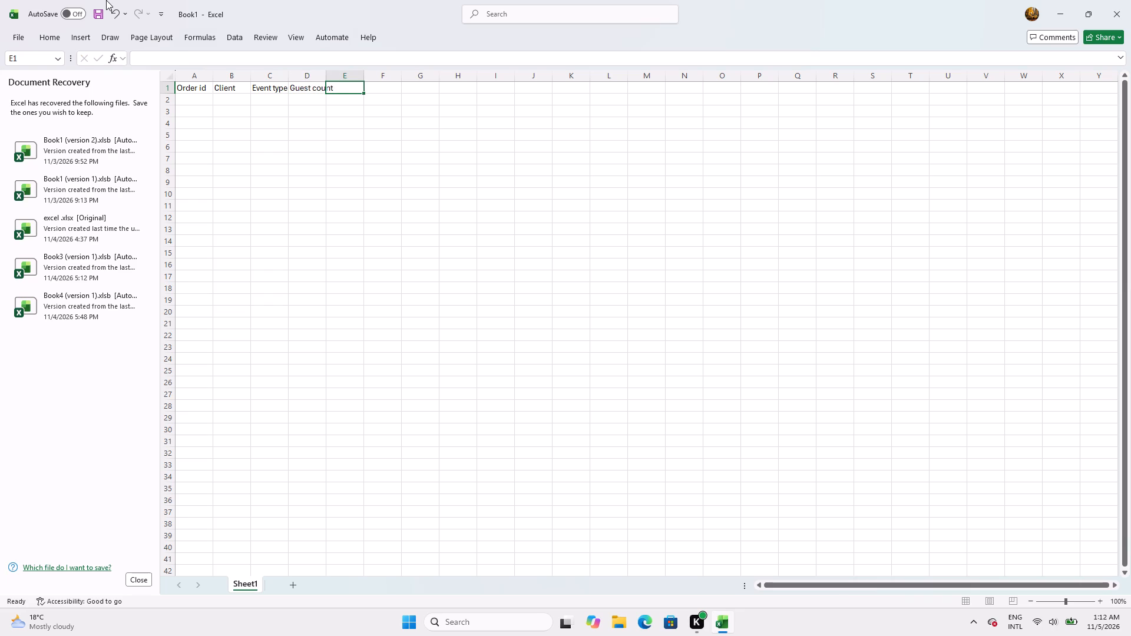
Enter the headers "Package price" in cell E1 and "Food subtotal" in cell F1.
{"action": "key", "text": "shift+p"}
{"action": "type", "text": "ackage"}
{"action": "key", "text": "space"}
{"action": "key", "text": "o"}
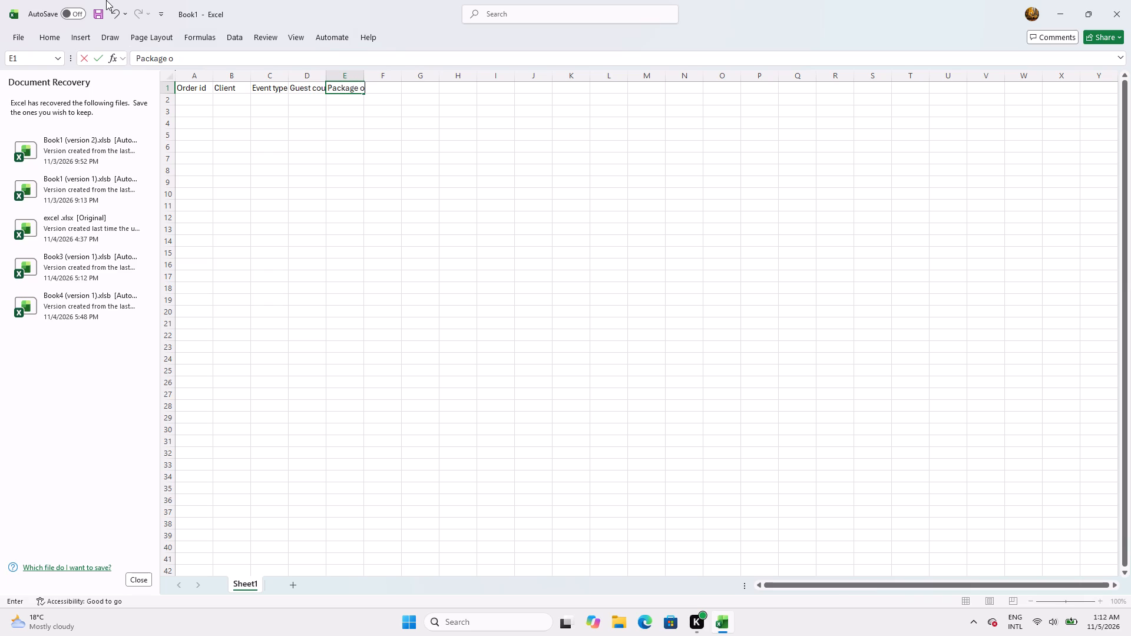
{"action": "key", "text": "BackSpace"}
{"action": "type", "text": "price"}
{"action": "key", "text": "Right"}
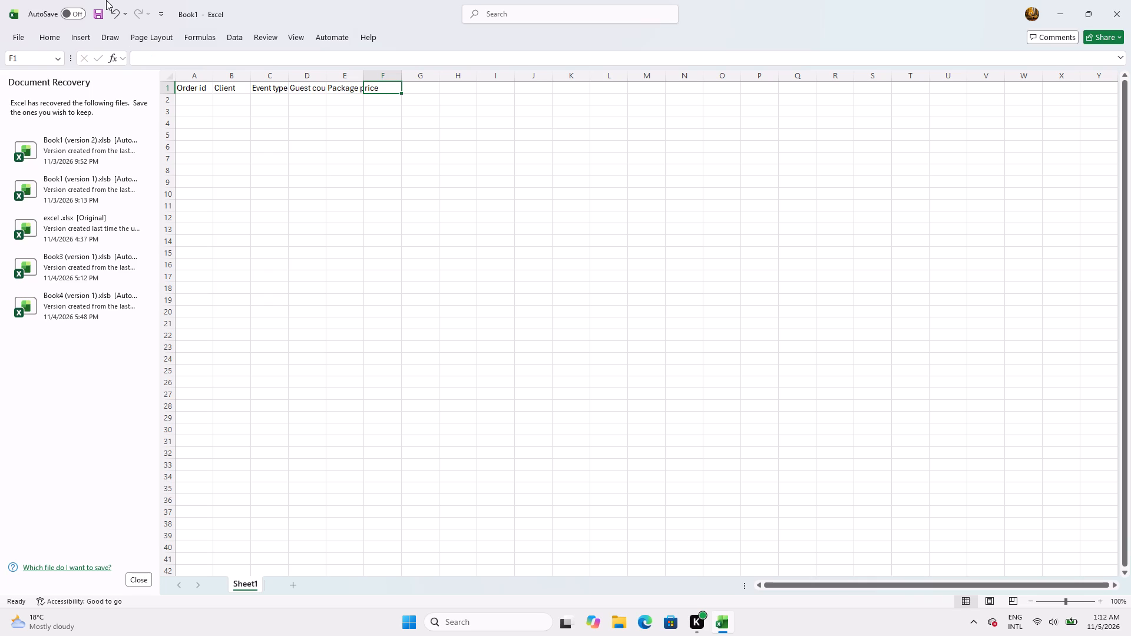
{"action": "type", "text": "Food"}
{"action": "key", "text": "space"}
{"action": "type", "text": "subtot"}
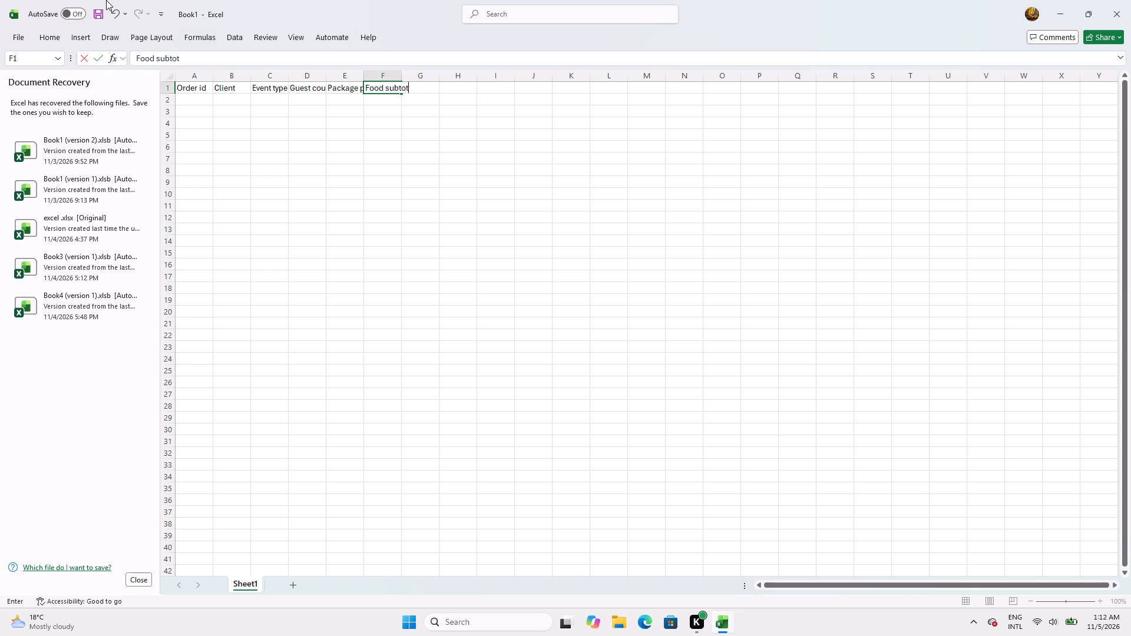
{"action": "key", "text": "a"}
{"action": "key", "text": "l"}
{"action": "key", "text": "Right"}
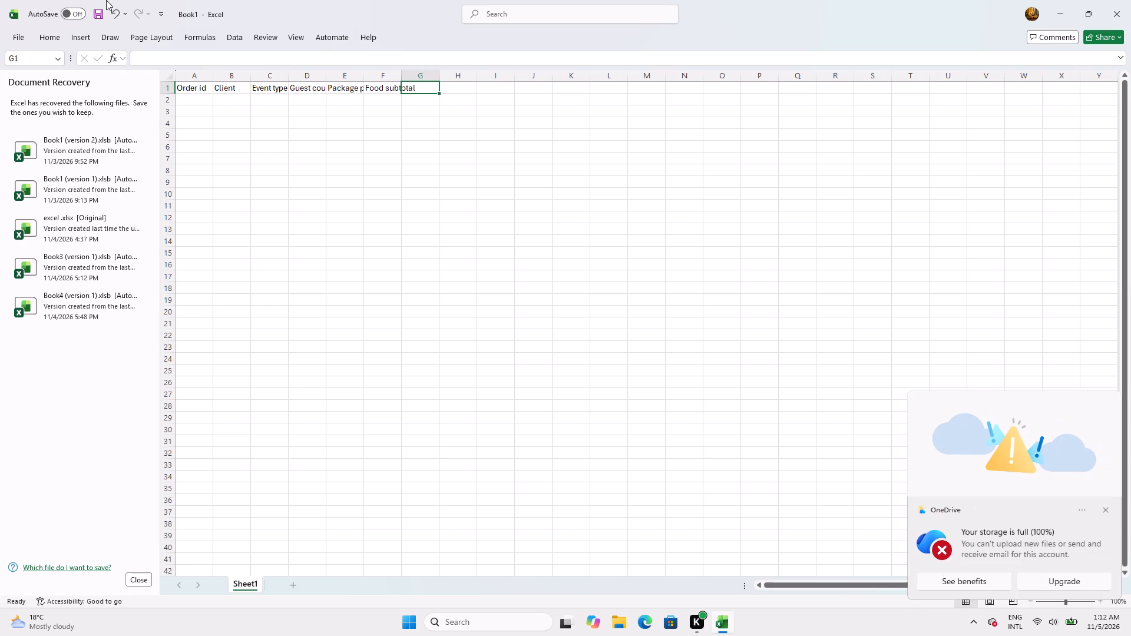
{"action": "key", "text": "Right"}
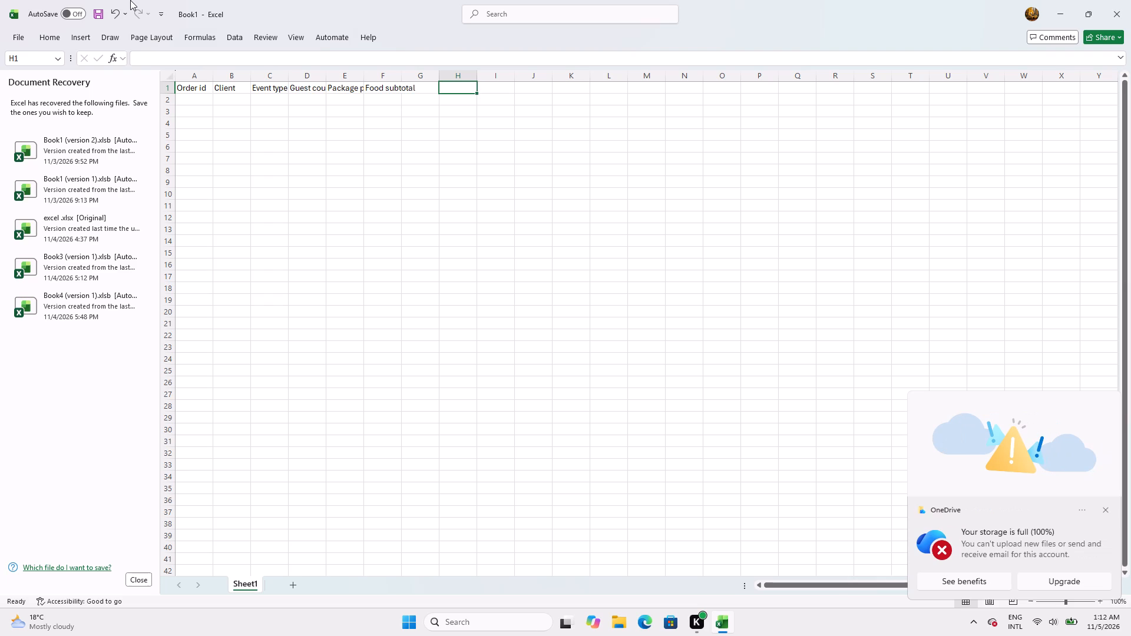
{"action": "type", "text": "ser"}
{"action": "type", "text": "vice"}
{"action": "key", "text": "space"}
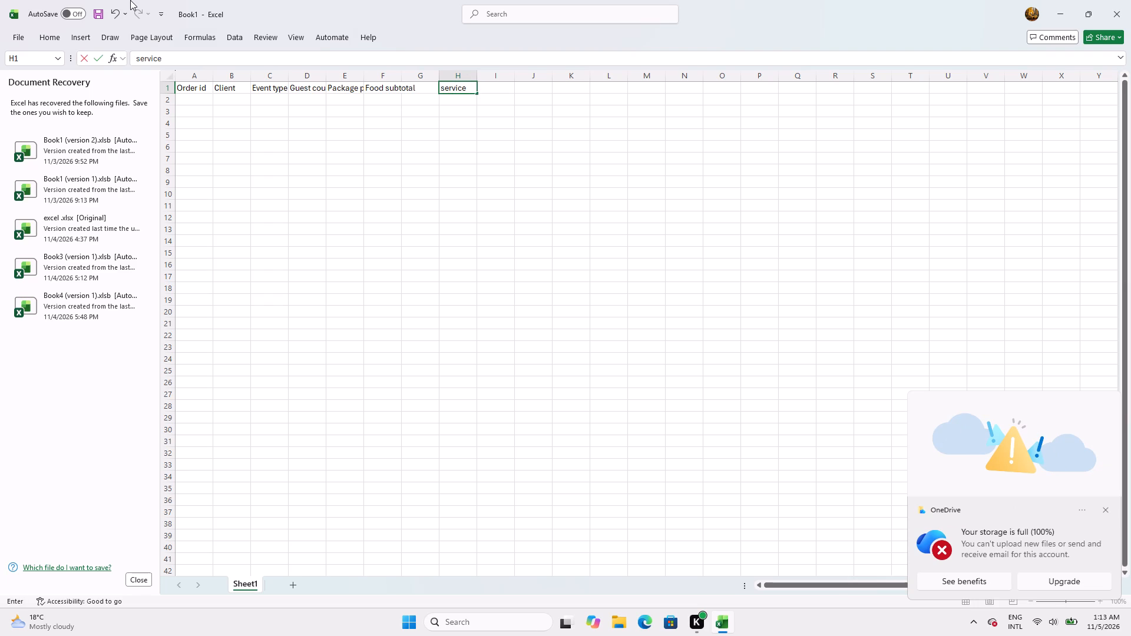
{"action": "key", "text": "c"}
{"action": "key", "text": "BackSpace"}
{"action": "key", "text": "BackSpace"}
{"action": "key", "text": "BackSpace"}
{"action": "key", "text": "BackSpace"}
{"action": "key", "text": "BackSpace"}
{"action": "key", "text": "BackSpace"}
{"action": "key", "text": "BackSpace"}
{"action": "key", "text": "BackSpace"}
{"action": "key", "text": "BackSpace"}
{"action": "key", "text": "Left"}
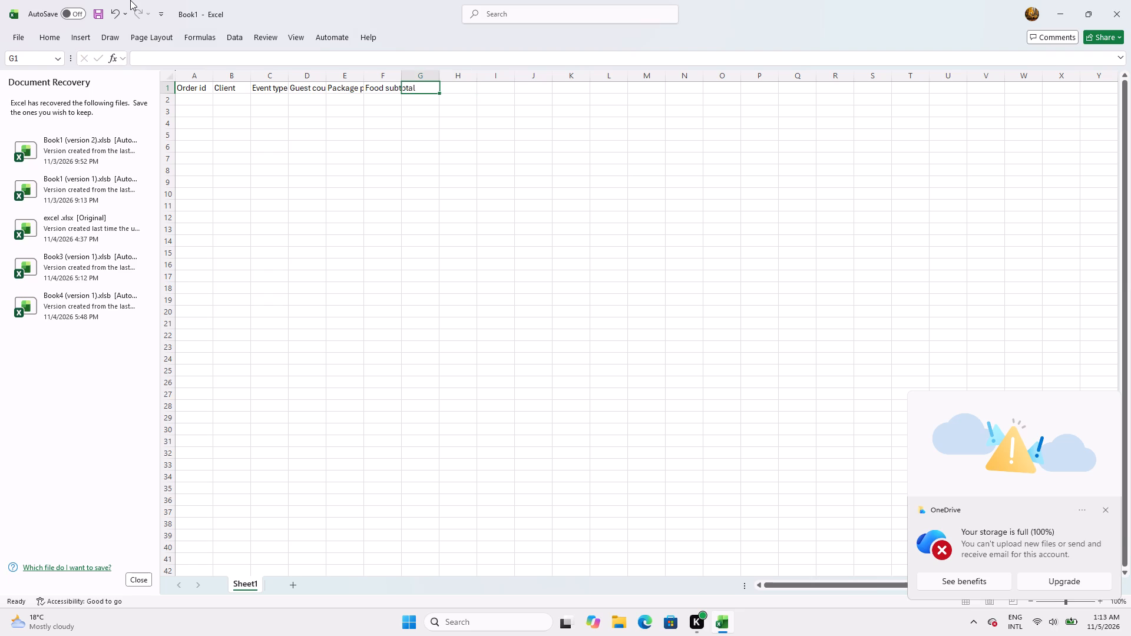
Enter the headers "service charge" in cell G1 and "Equipment rental" in cell H1.
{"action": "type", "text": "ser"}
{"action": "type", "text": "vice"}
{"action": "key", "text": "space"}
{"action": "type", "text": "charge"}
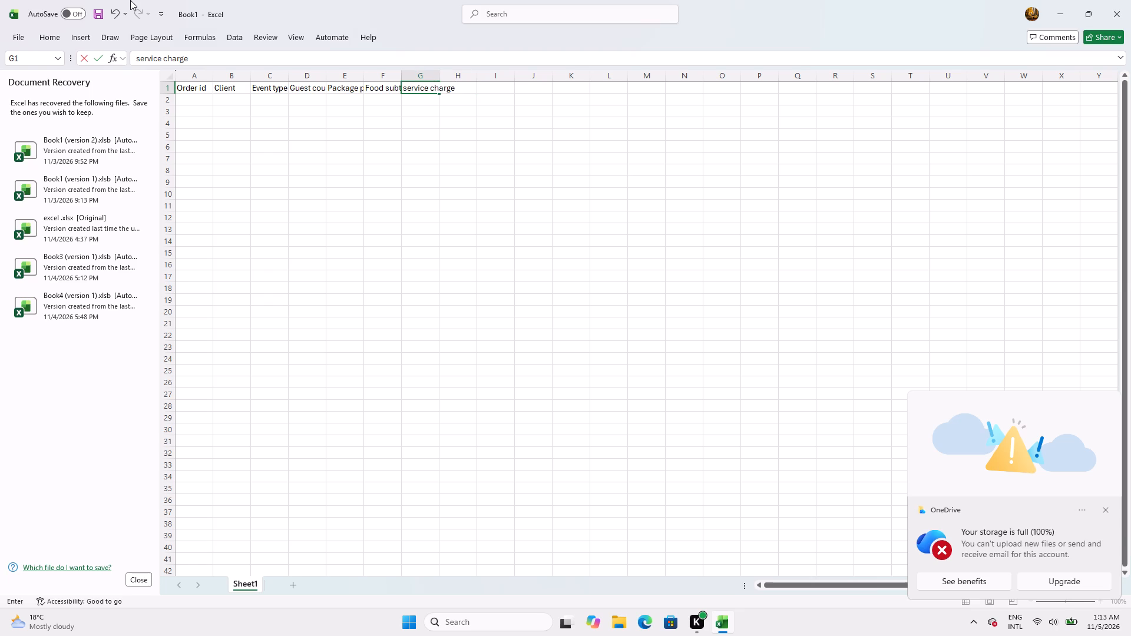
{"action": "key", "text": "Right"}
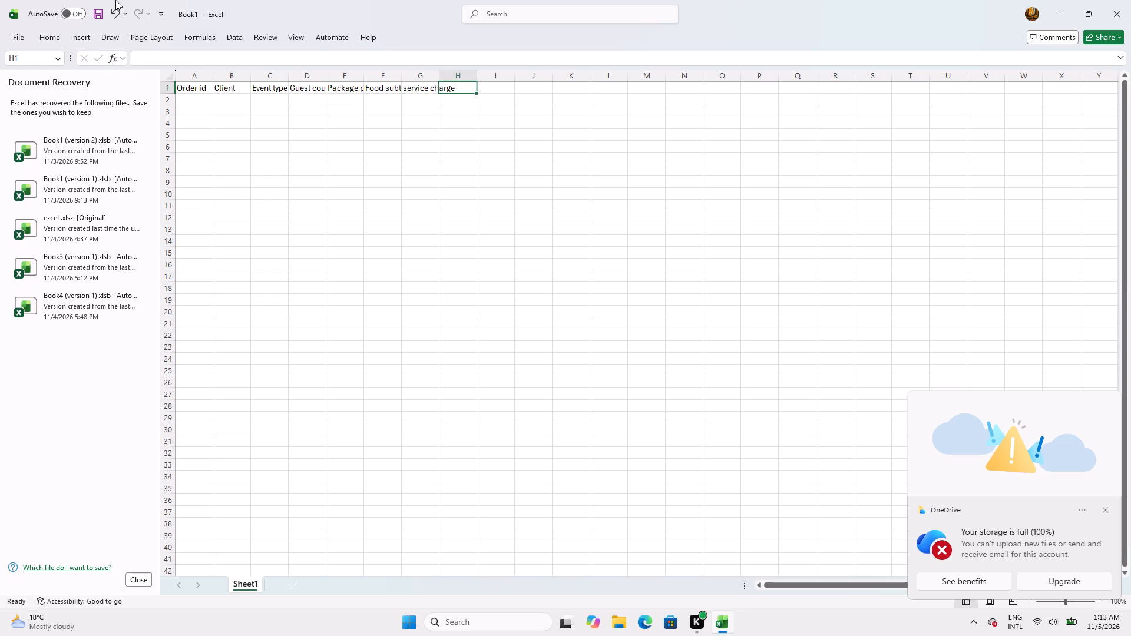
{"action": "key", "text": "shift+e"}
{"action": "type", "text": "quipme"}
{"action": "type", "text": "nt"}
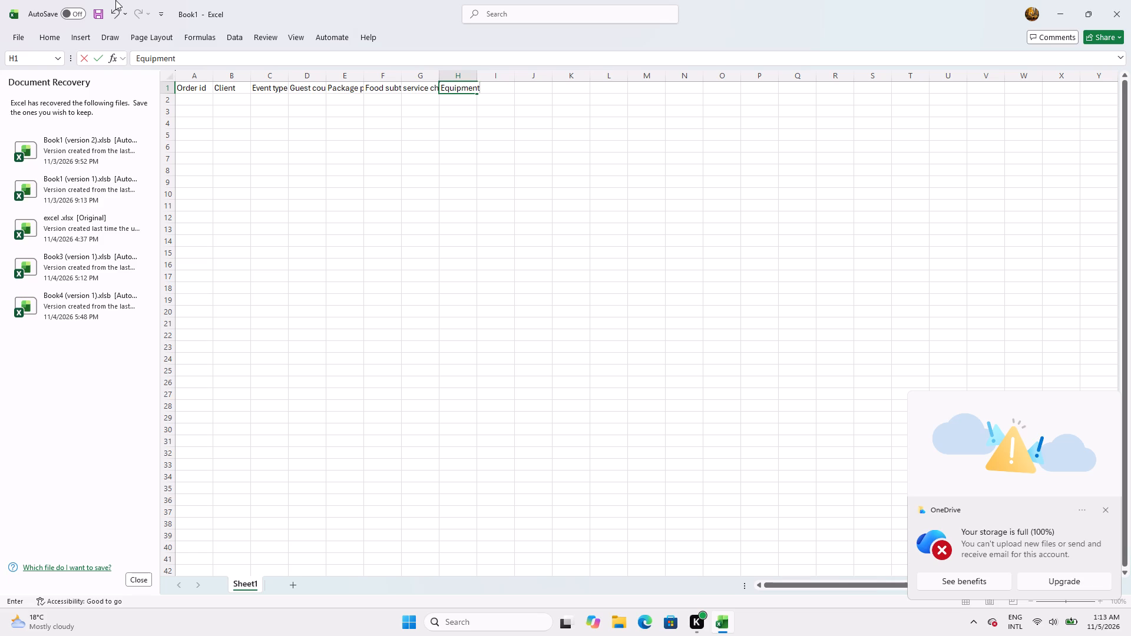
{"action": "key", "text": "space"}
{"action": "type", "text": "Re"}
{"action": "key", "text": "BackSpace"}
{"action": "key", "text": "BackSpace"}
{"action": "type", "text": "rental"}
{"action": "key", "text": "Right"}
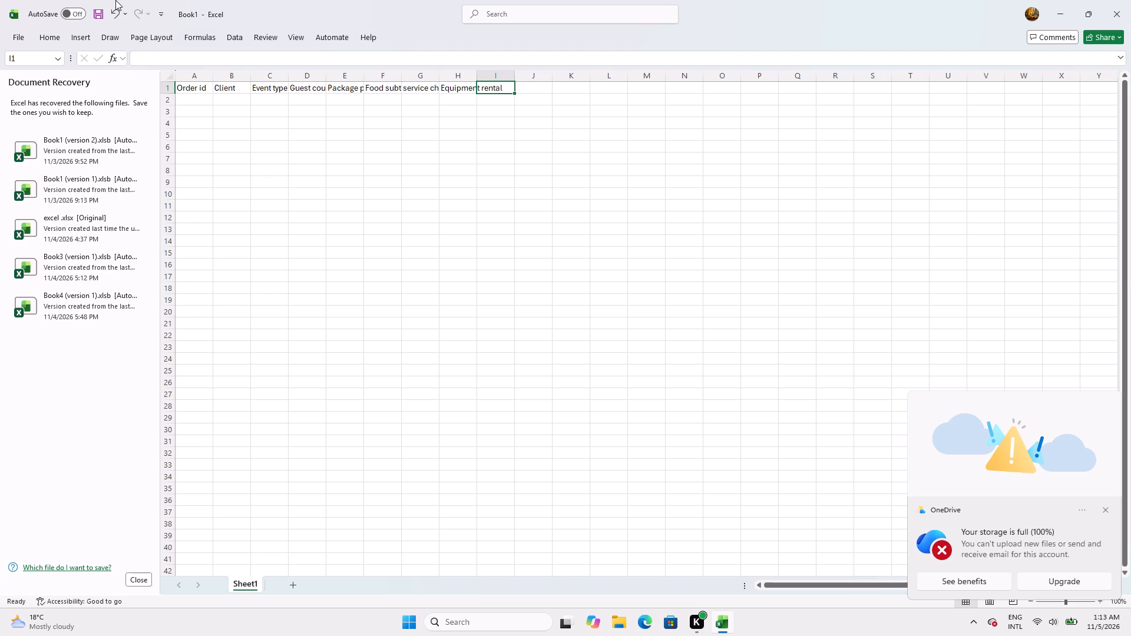
Enter the headers "Gross invoice" in cell I1 and "Discount" in cell J1.
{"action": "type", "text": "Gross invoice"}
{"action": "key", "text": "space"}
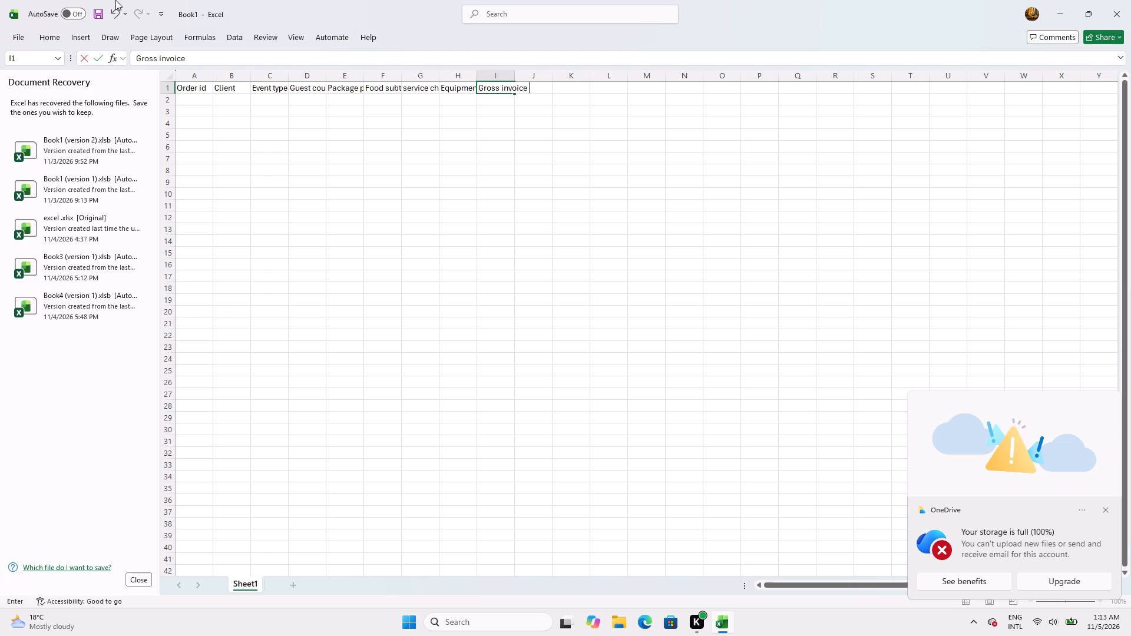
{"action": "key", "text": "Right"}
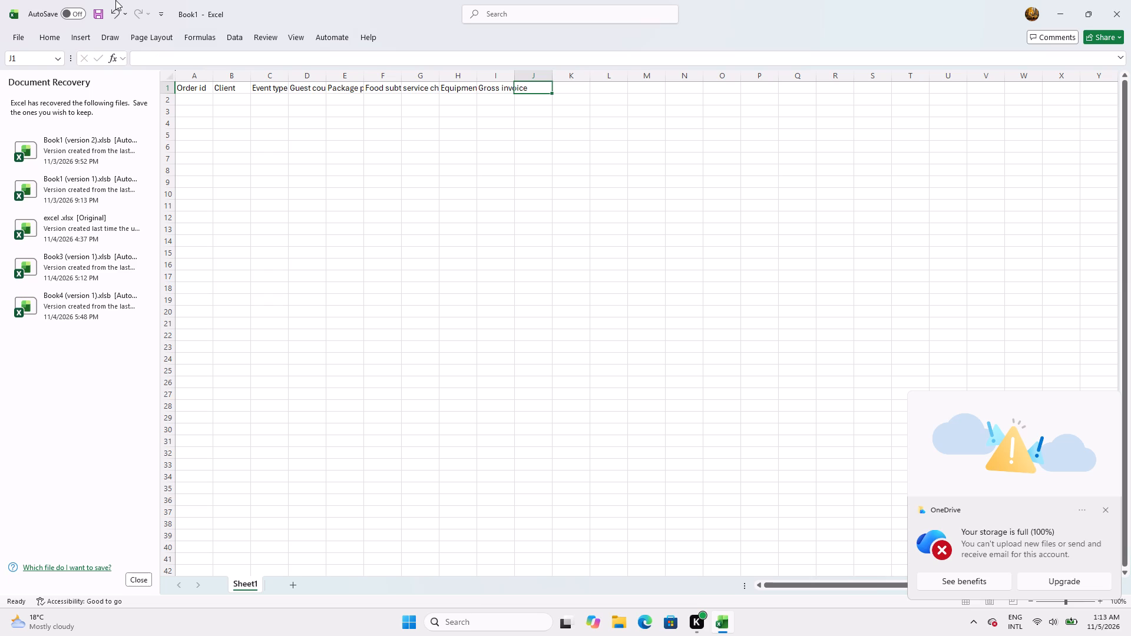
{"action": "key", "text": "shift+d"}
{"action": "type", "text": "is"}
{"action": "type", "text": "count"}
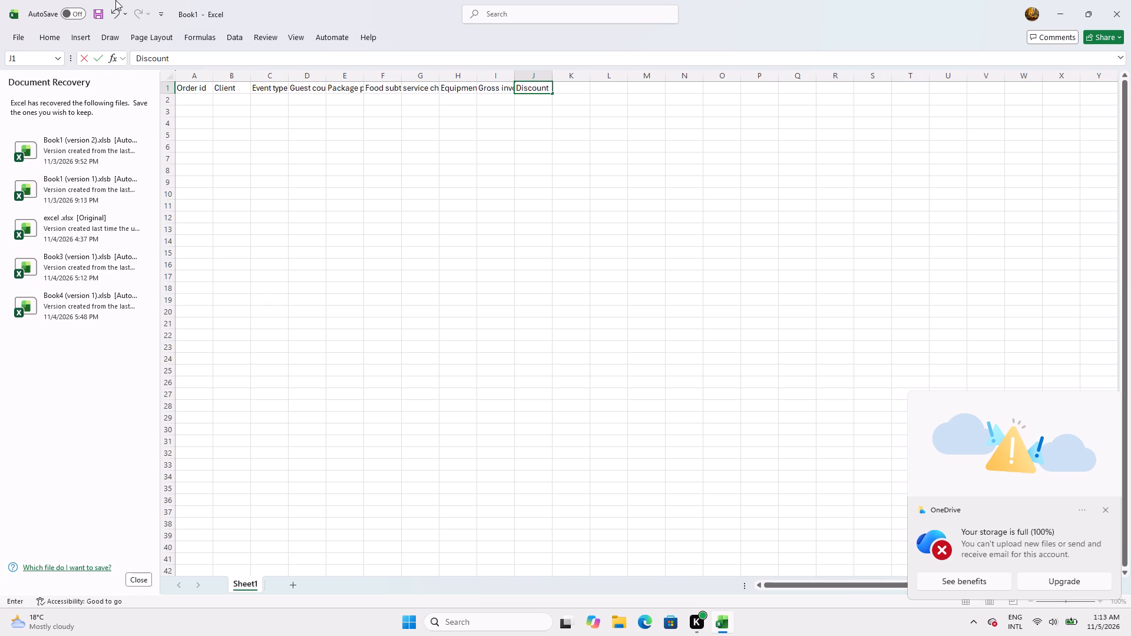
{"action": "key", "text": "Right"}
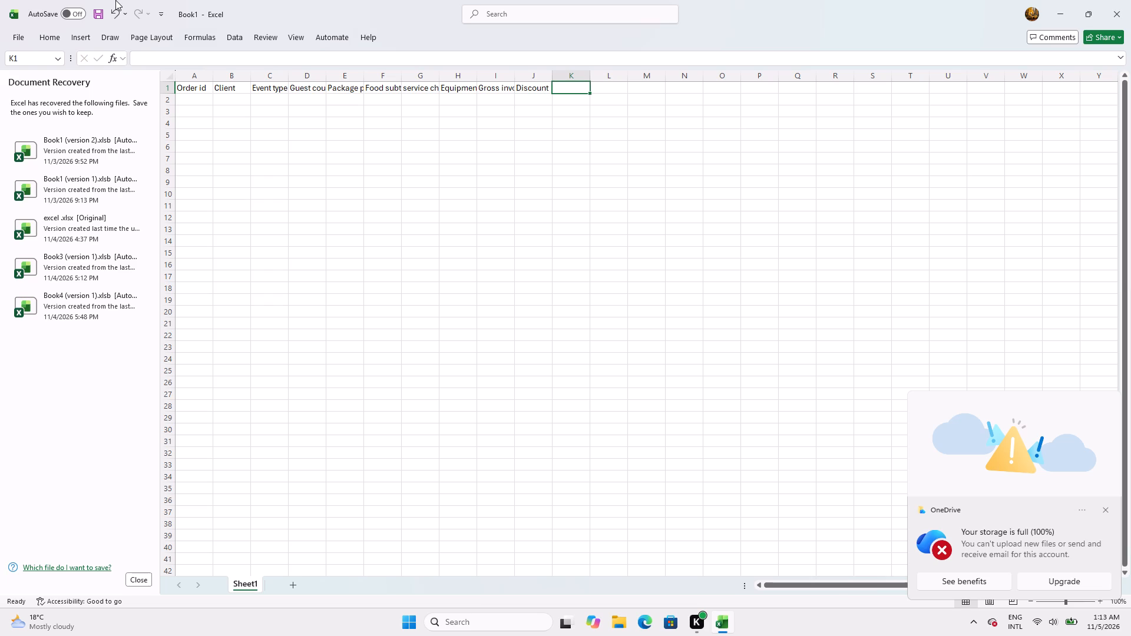
Enter the headers "Final payable" in cell K1 and "Deposit paid" in cell L1.
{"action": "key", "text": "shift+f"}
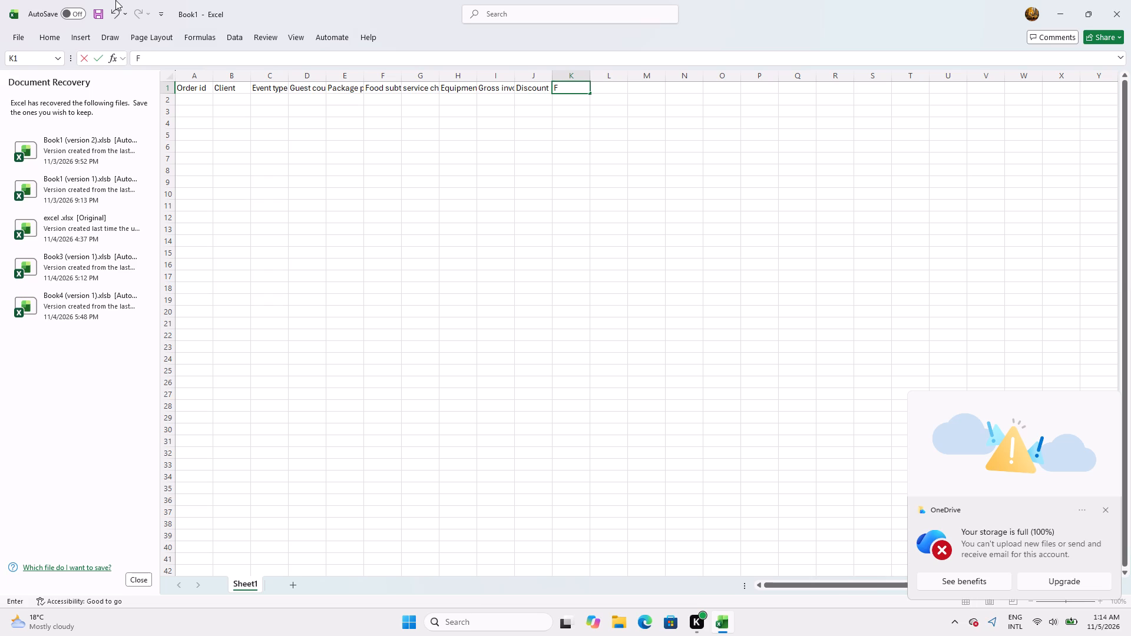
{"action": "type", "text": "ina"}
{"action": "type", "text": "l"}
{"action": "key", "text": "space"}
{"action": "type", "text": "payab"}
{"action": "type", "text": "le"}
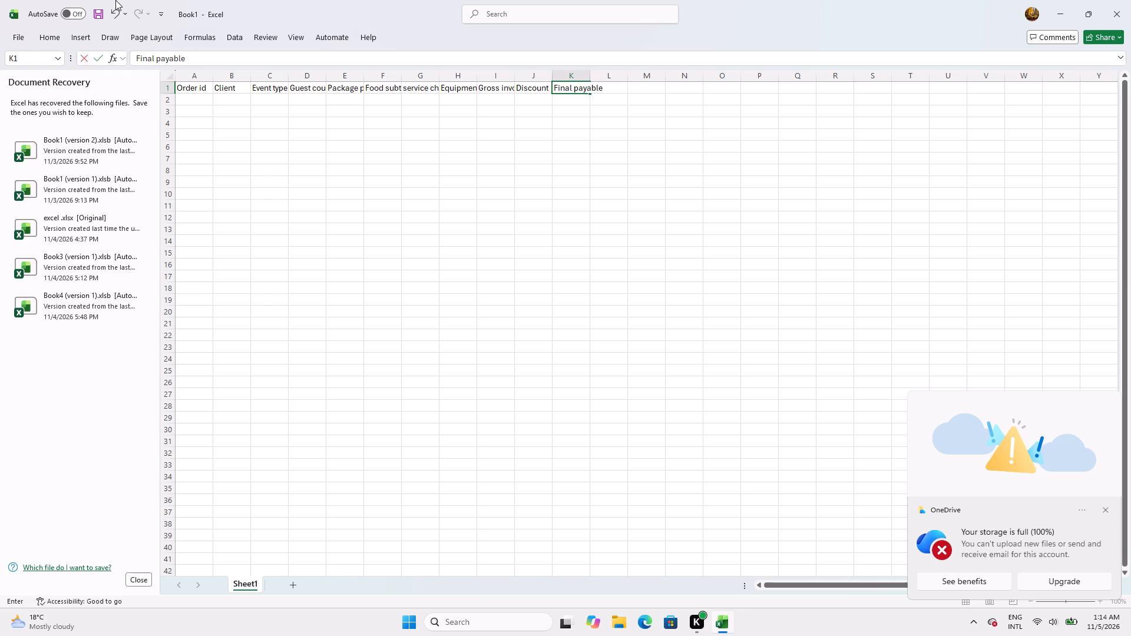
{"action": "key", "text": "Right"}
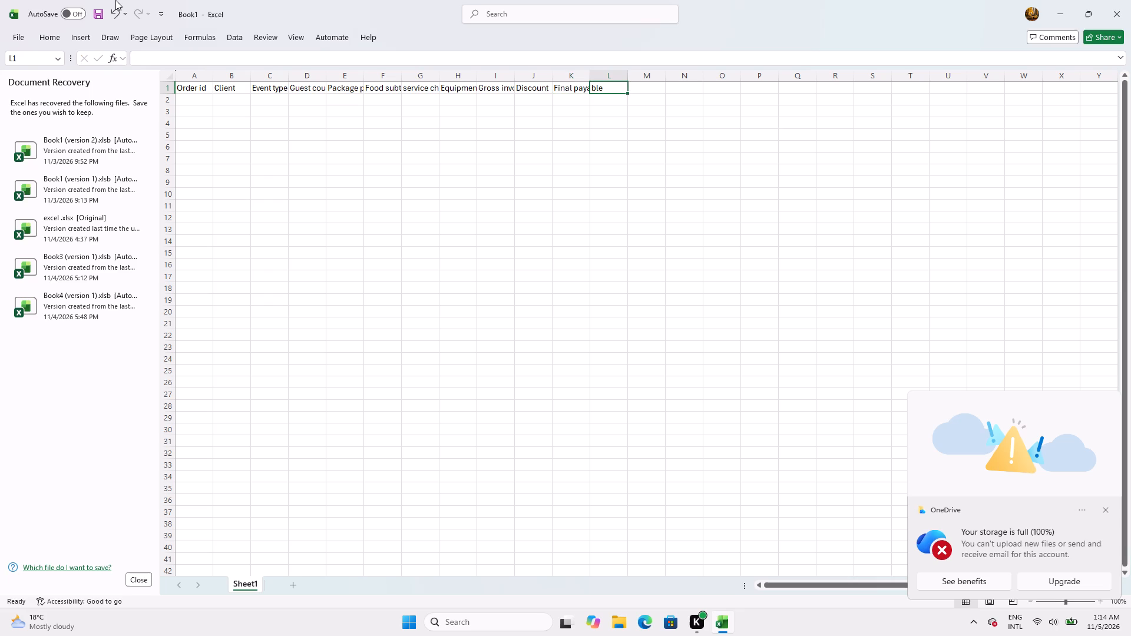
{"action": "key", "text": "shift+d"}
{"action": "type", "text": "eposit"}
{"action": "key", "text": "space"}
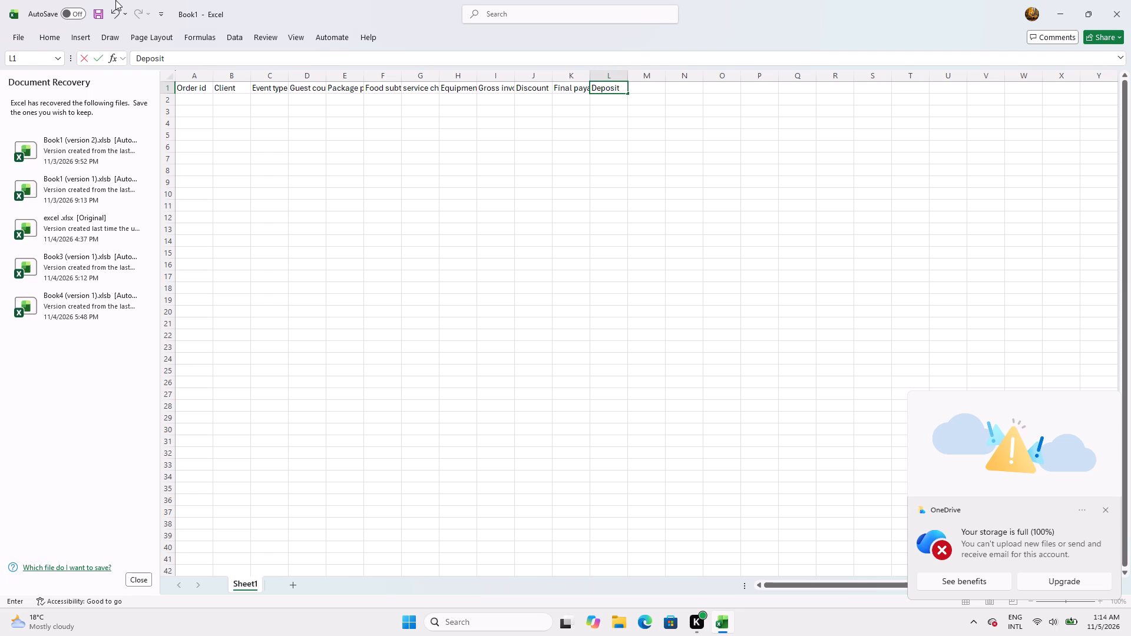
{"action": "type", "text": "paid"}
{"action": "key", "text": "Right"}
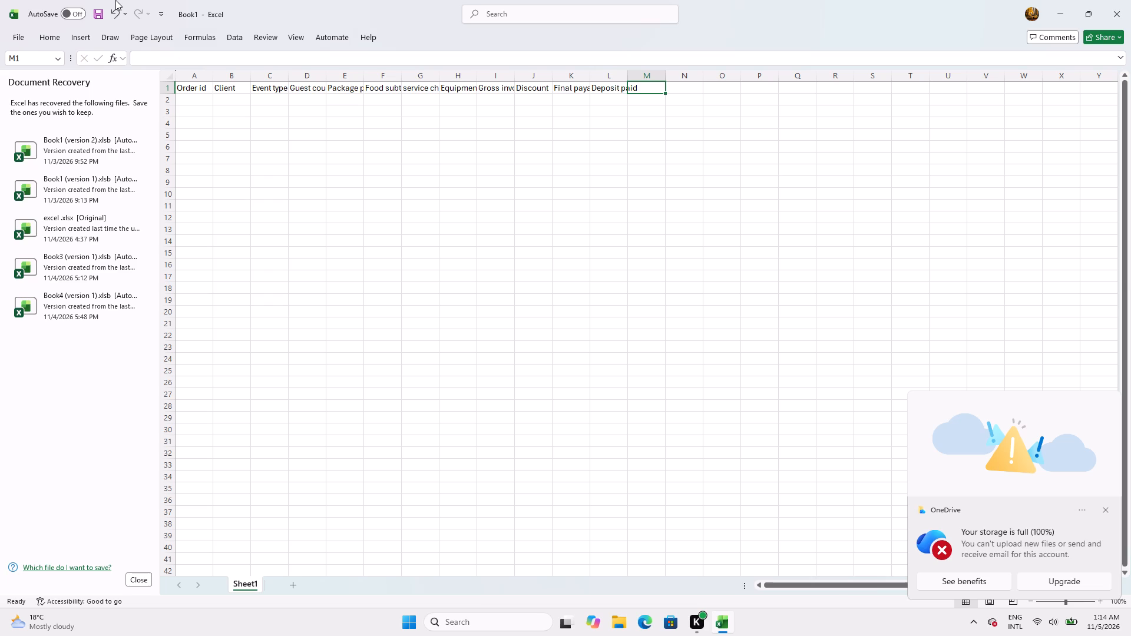
Enter the column header "Balance outstanding" in cell M1.
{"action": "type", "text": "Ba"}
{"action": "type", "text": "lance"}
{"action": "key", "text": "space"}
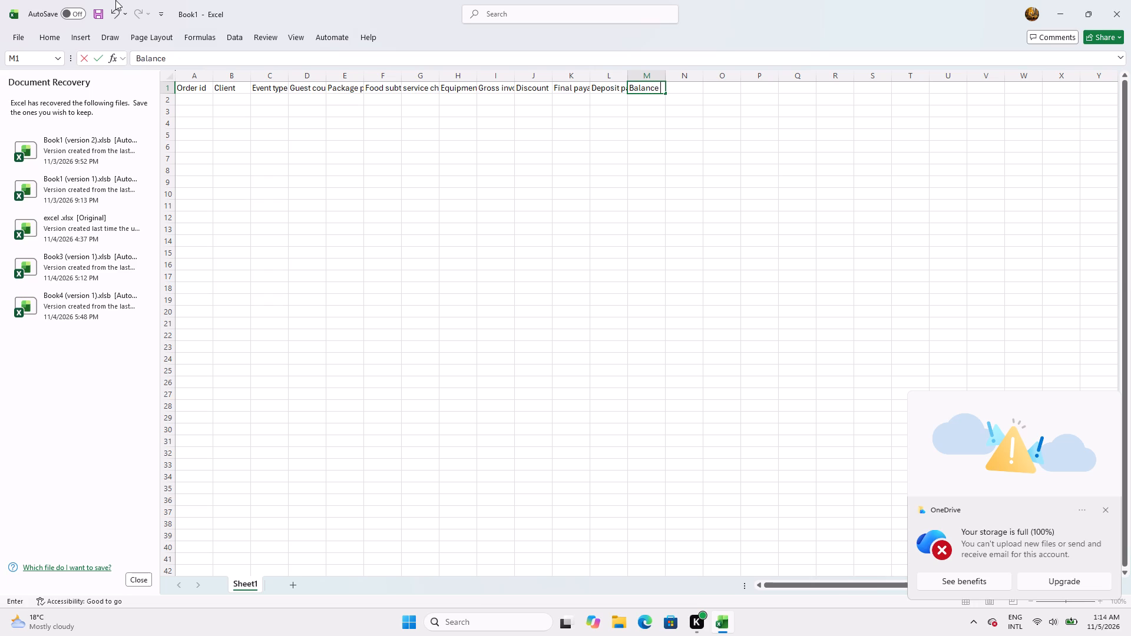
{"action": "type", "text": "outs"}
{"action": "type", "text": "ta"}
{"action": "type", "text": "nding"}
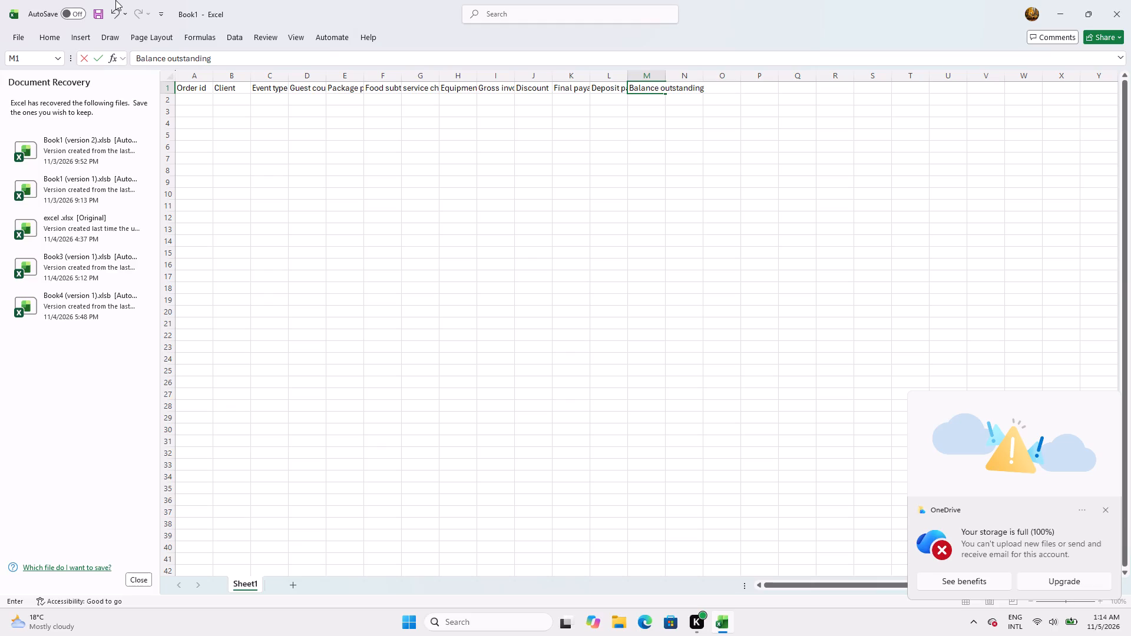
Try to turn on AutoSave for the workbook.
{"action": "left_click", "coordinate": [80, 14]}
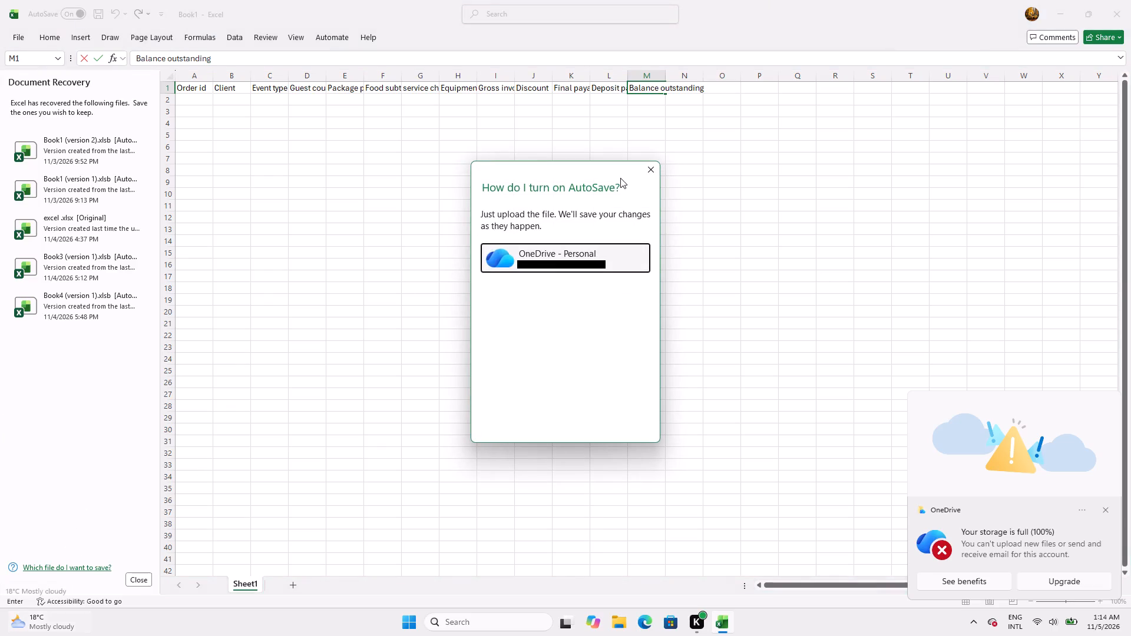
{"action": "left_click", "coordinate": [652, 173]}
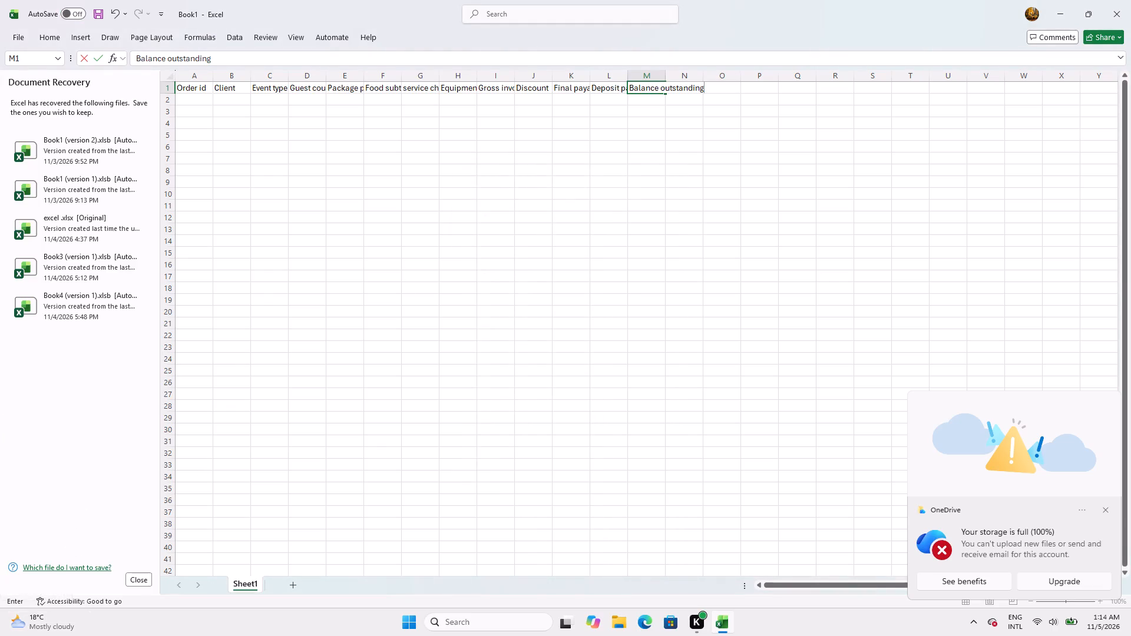
Widen the Order id, Client and Event type columns (A to C), making Event type the widest.
{"action": "left_click", "coordinate": [260, 87]}
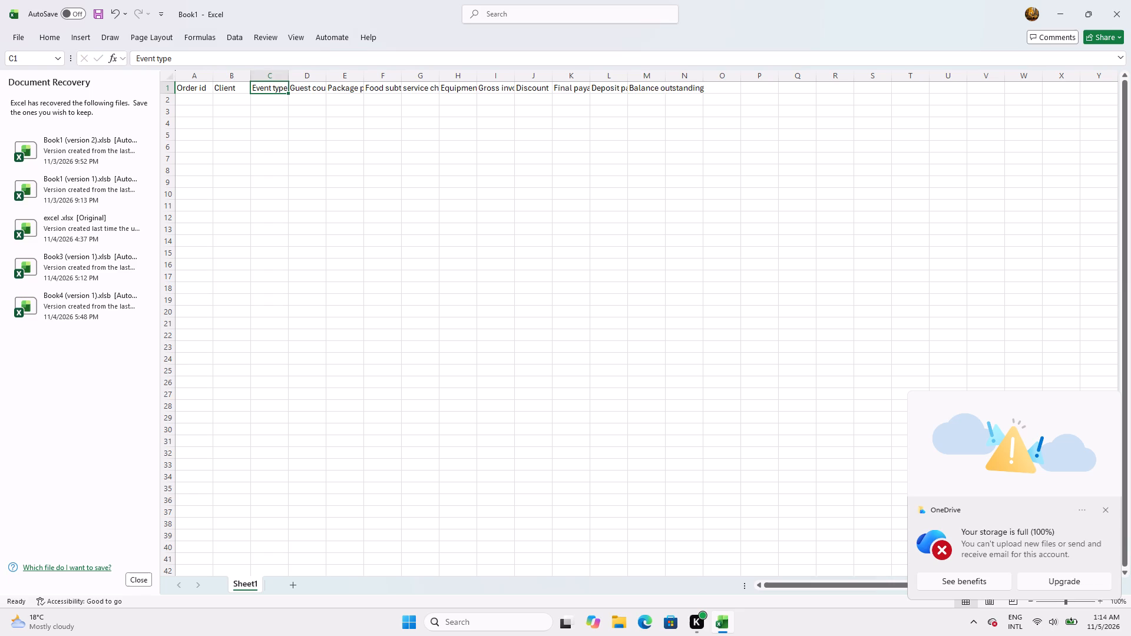
{"action": "left_click_drag", "start_coordinate": [287, 79], "coordinate": [342, 78]}
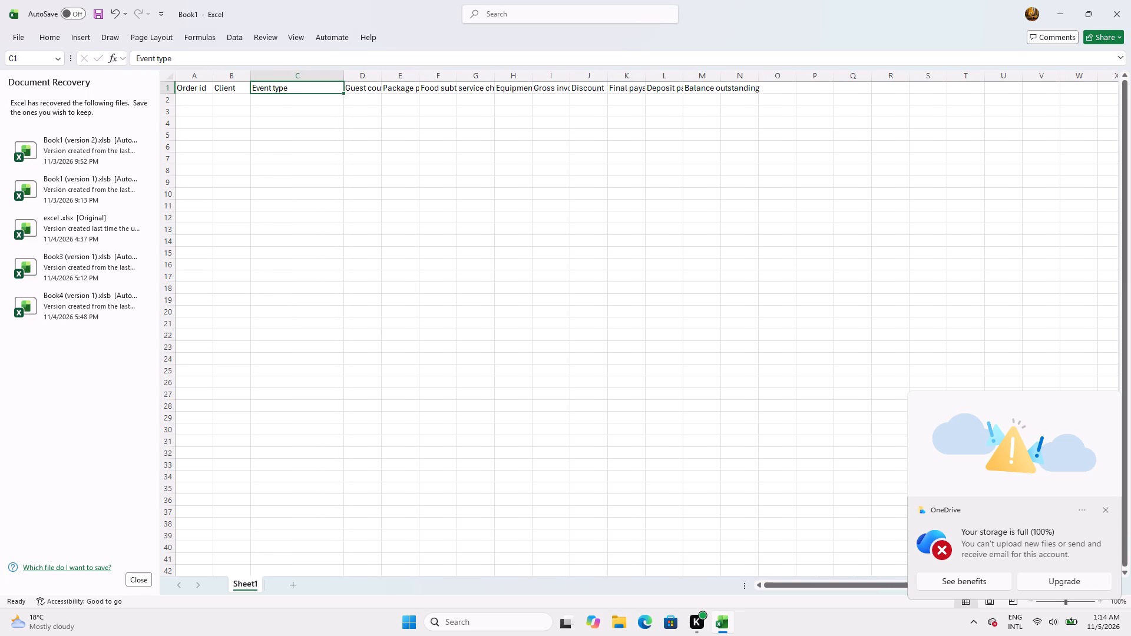
{"action": "left_click", "coordinate": [230, 88]}
{"action": "left_click_drag", "start_coordinate": [250, 81], "coordinate": [272, 82]}
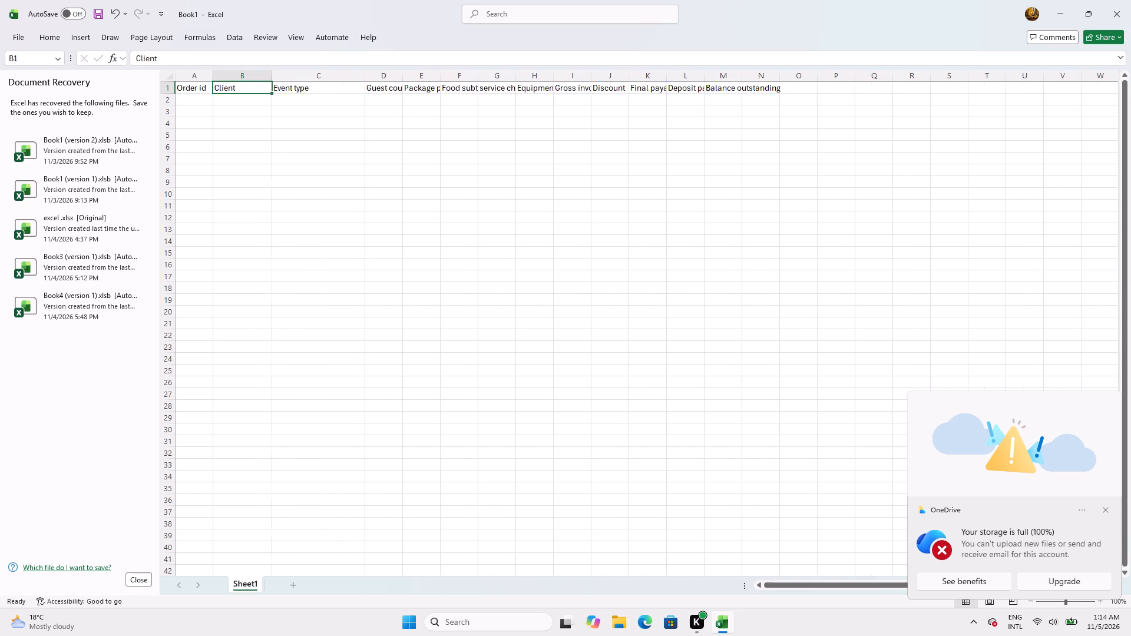
{"action": "left_click", "coordinate": [207, 84]}
{"action": "left_click_drag", "start_coordinate": [213, 81], "coordinate": [227, 80]}
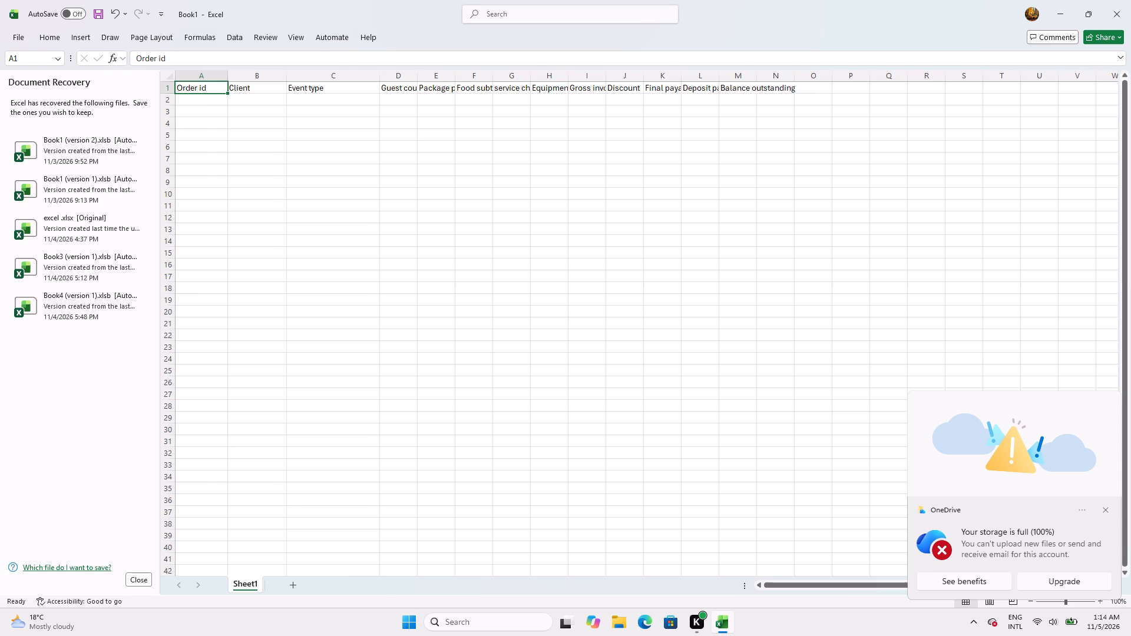
{"action": "left_click_drag", "start_coordinate": [378, 76], "coordinate": [365, 79]}
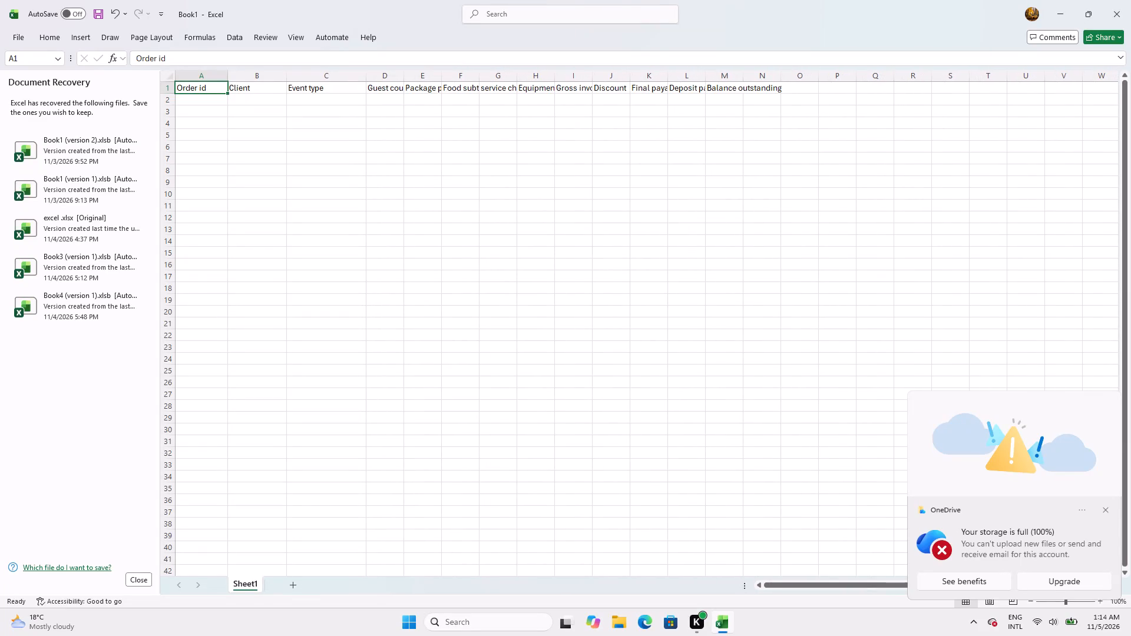
Widen column D so the whole "Guest count" header fits with a little room to spare.
{"action": "left_click", "coordinate": [398, 82]}
{"action": "left_click_drag", "start_coordinate": [403, 79], "coordinate": [418, 79]}
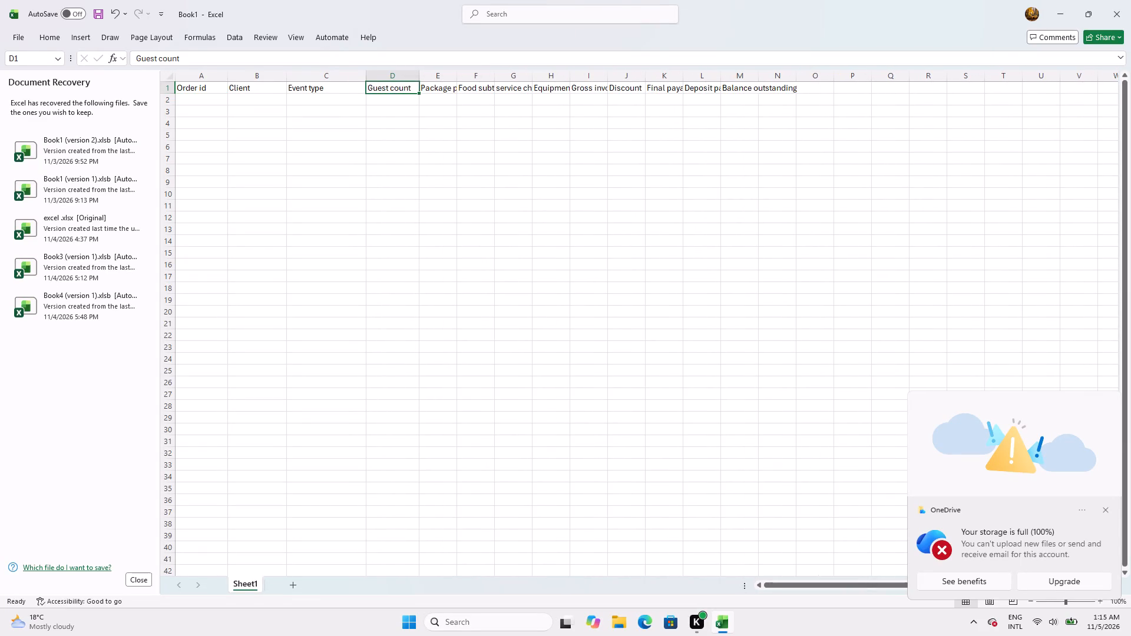
{"action": "left_click_drag", "start_coordinate": [418, 79], "coordinate": [425, 79]}
Widen columns E and F to fit the "Package price" and "Food subtotal" headers, and slightly narrow the Guest count column.
{"action": "left_click", "coordinate": [442, 81]}
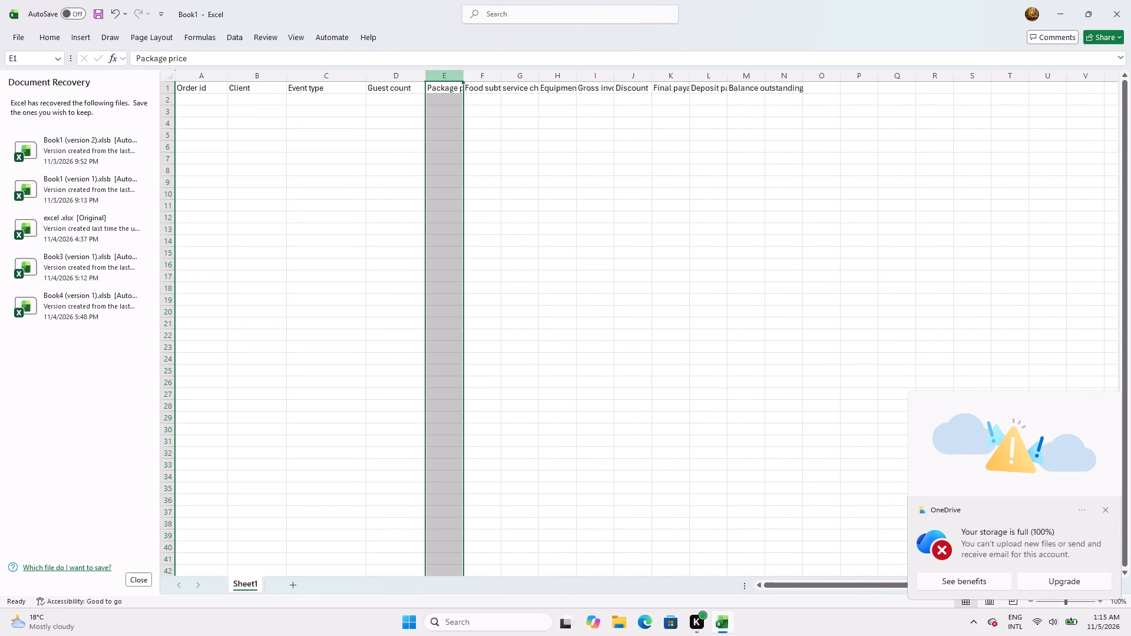
{"action": "left_click_drag", "start_coordinate": [464, 81], "coordinate": [492, 81]}
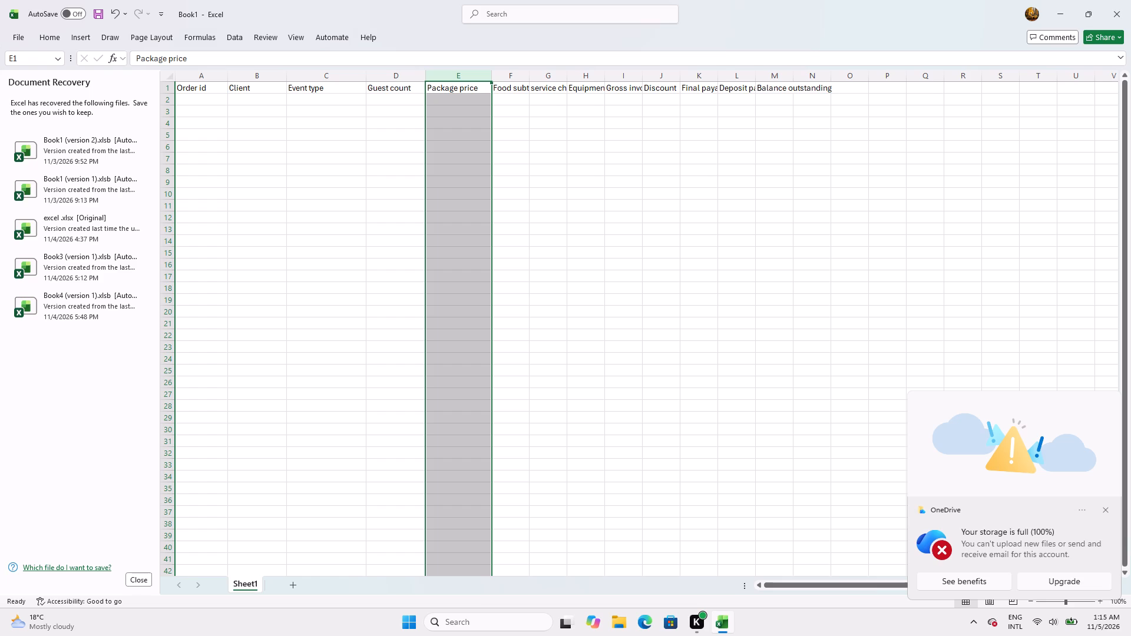
{"action": "left_click_drag", "start_coordinate": [424, 78], "coordinate": [414, 82]}
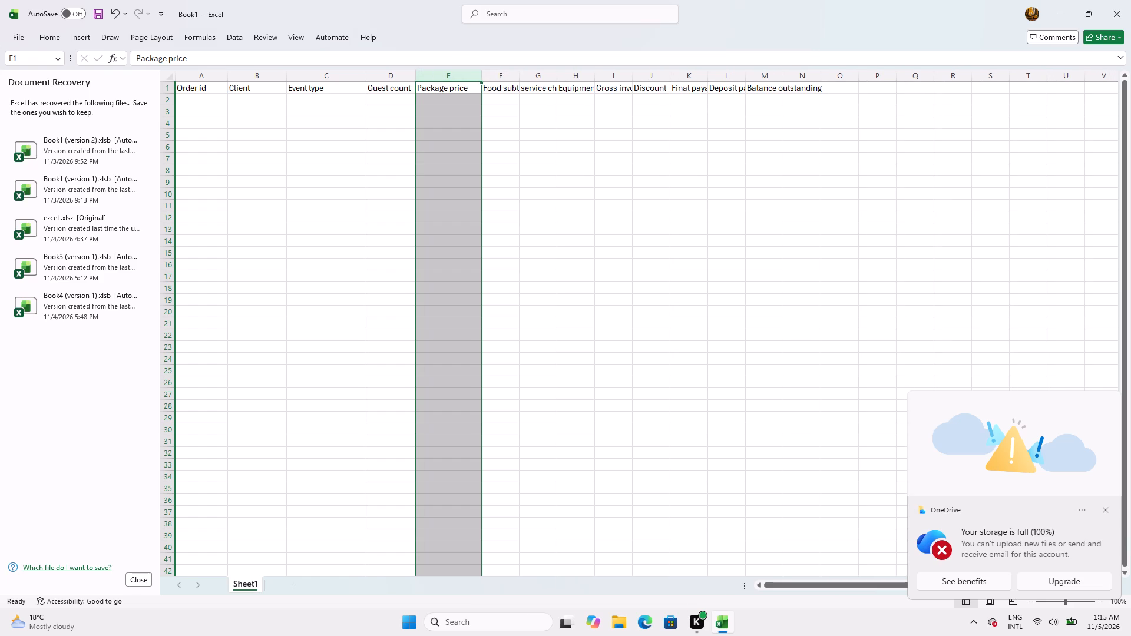
{"action": "left_click", "coordinate": [496, 86]}
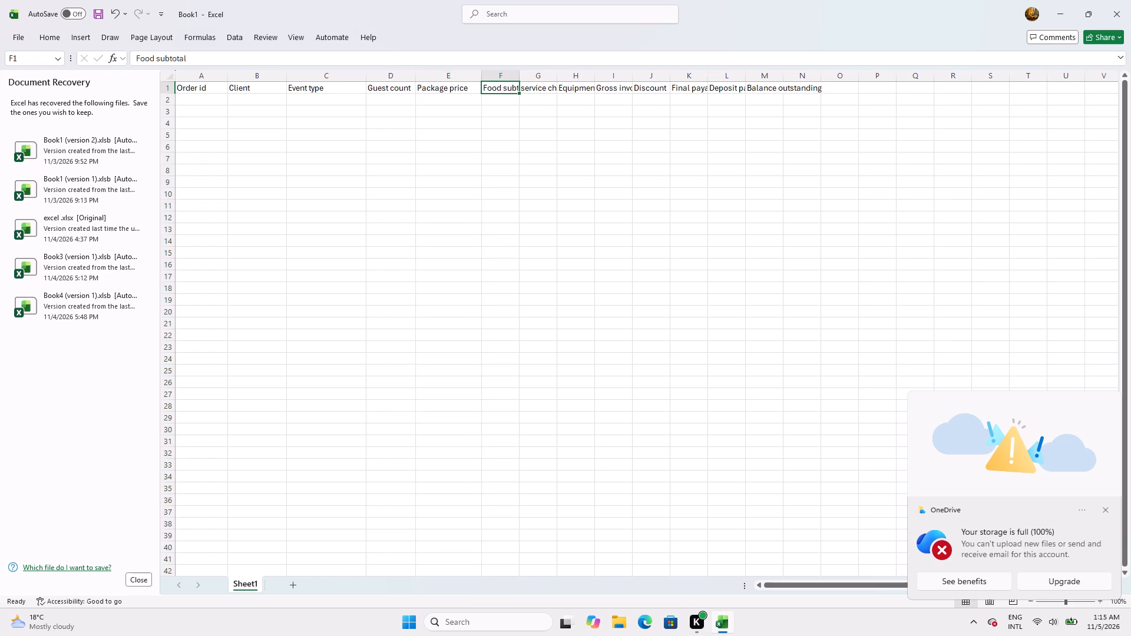
{"action": "left_click_drag", "start_coordinate": [518, 82], "coordinate": [534, 82]}
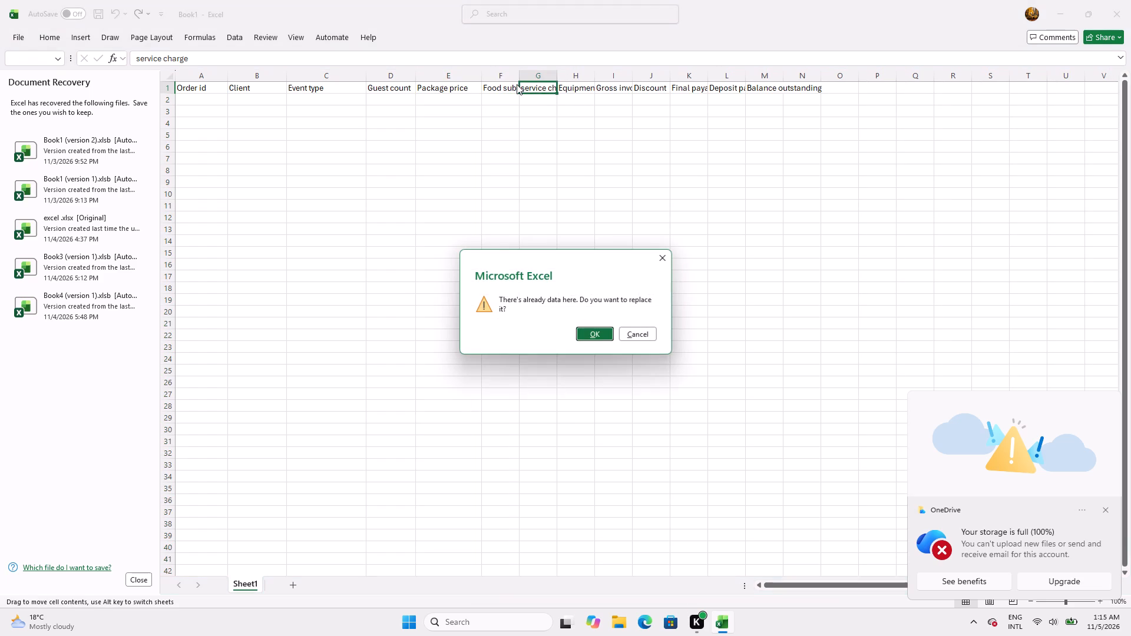
{"action": "left_click", "coordinate": [661, 257]}
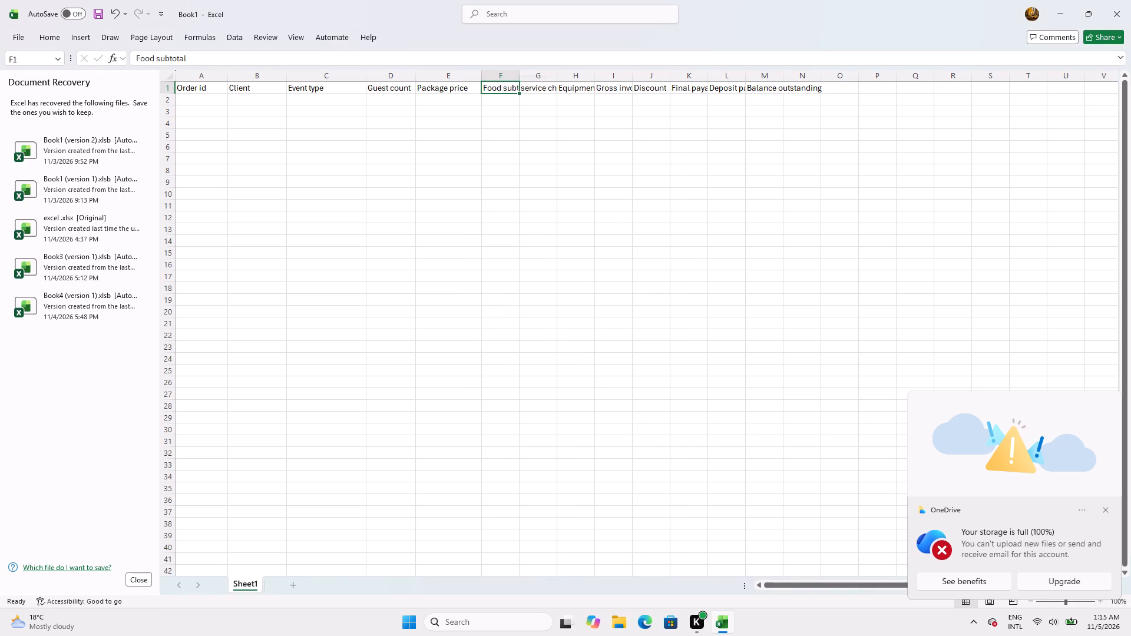
{"action": "left_click_drag", "start_coordinate": [518, 79], "coordinate": [535, 81]}
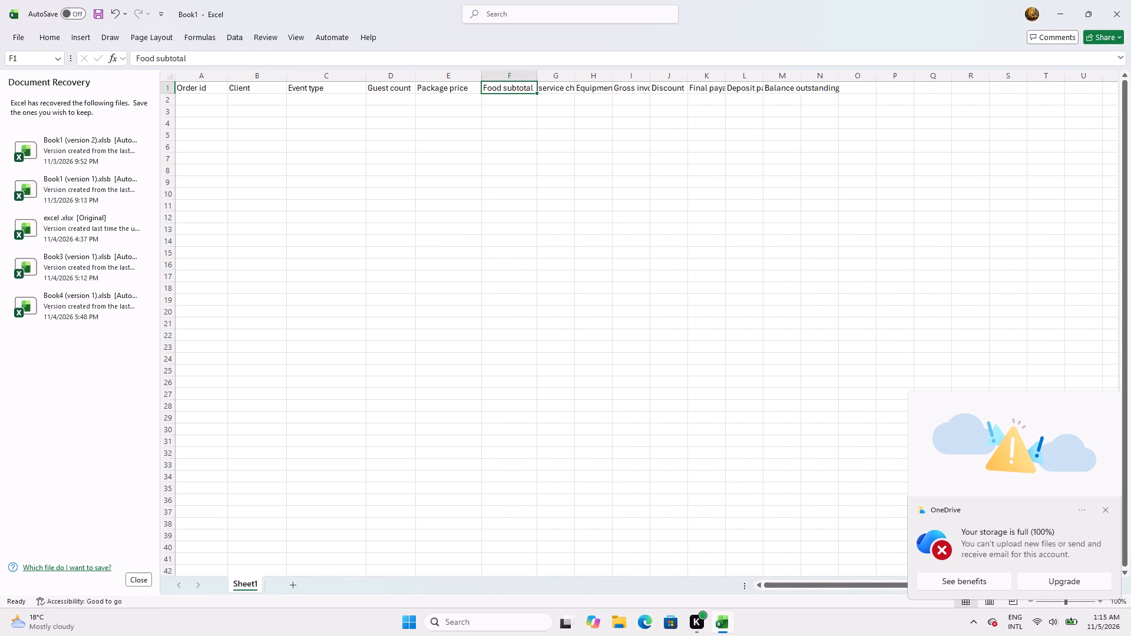
Widen columns G and H so the "service charge" and "Equipment rental" headers fit with a little room to spare.
{"action": "left_click", "coordinate": [558, 82]}
{"action": "left_click_drag", "start_coordinate": [575, 77], "coordinate": [584, 75]}
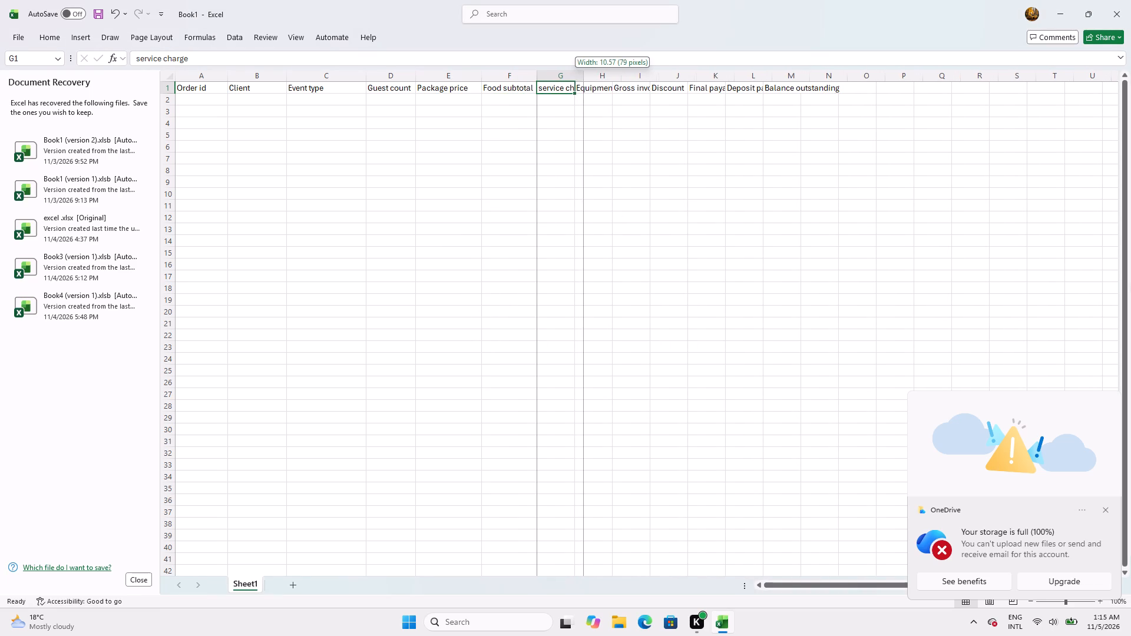
{"action": "left_click_drag", "start_coordinate": [584, 75], "coordinate": [589, 74]}
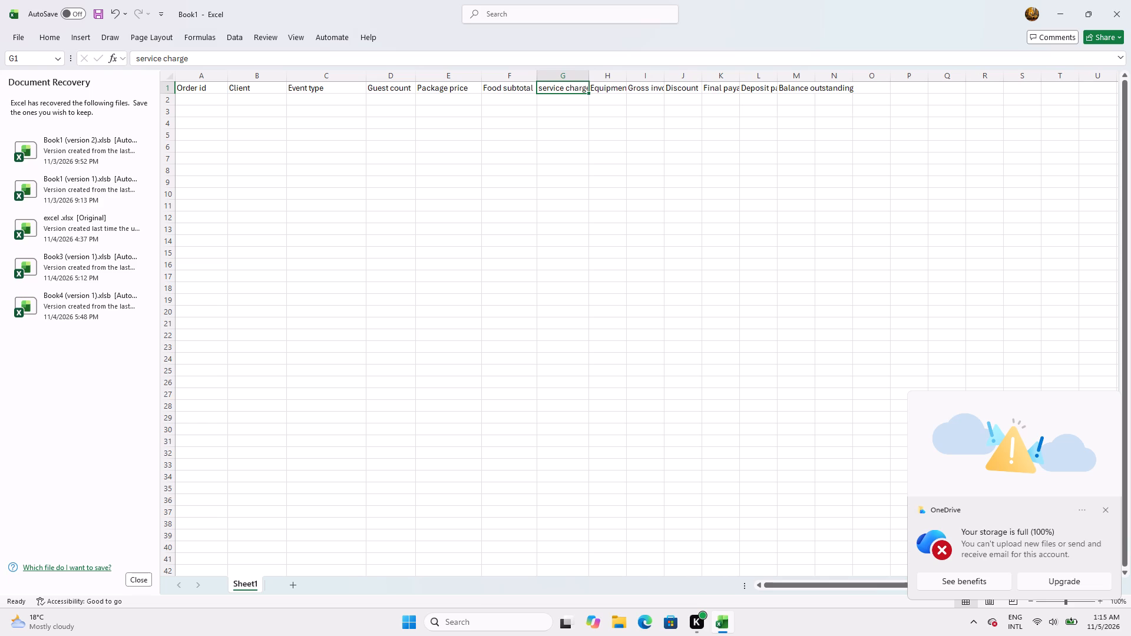
{"action": "left_click_drag", "start_coordinate": [591, 75], "coordinate": [600, 74]}
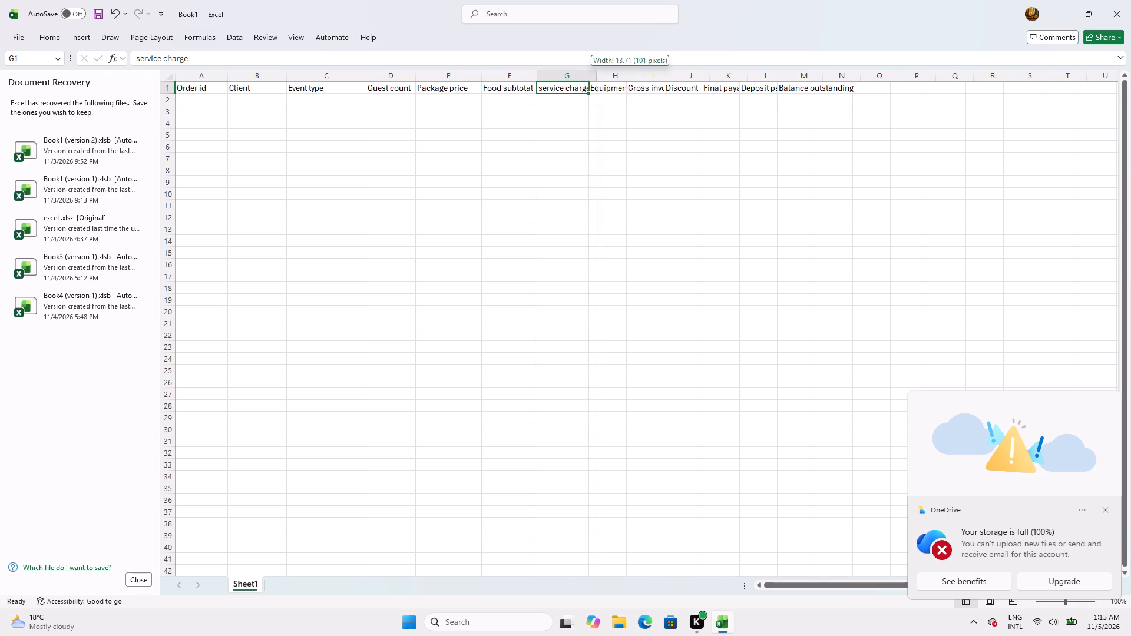
{"action": "left_click_drag", "start_coordinate": [600, 74], "coordinate": [601, 74]}
{"action": "left_click", "coordinate": [626, 79]}
{"action": "left_click_drag", "start_coordinate": [636, 78], "coordinate": [672, 83]}
Widen the Gross invoice and Discount columns (I and J), leaving some space after each header.
{"action": "left_click", "coordinate": [687, 77]}
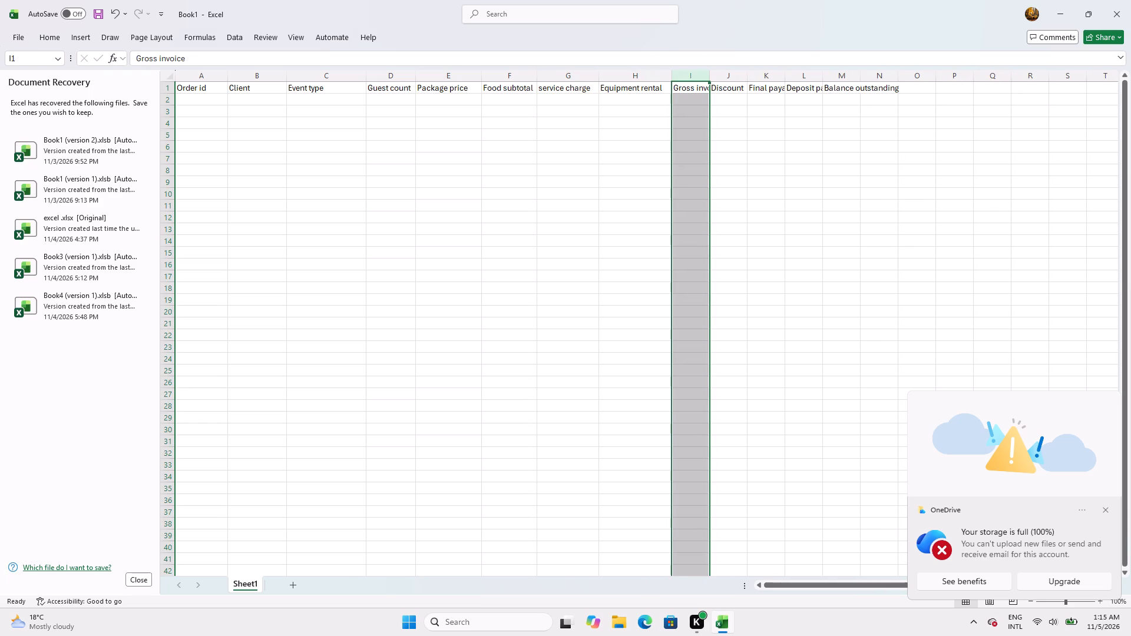
{"action": "left_click_drag", "start_coordinate": [710, 77], "coordinate": [744, 78]}
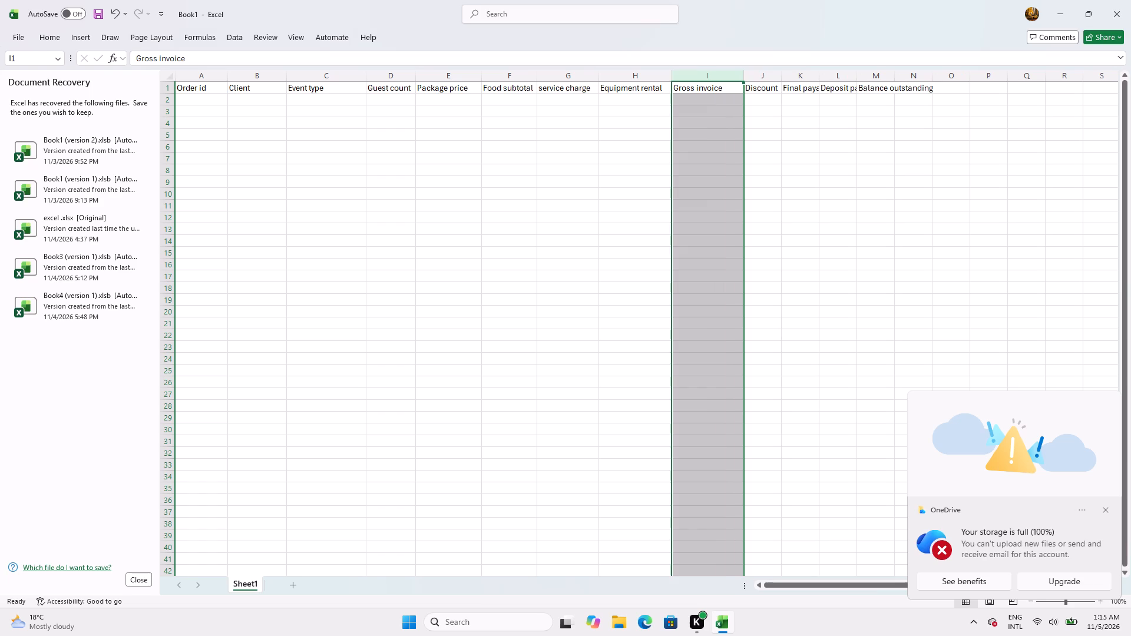
{"action": "left_click", "coordinate": [752, 77]}
{"action": "left_click_drag", "start_coordinate": [781, 77], "coordinate": [799, 76]}
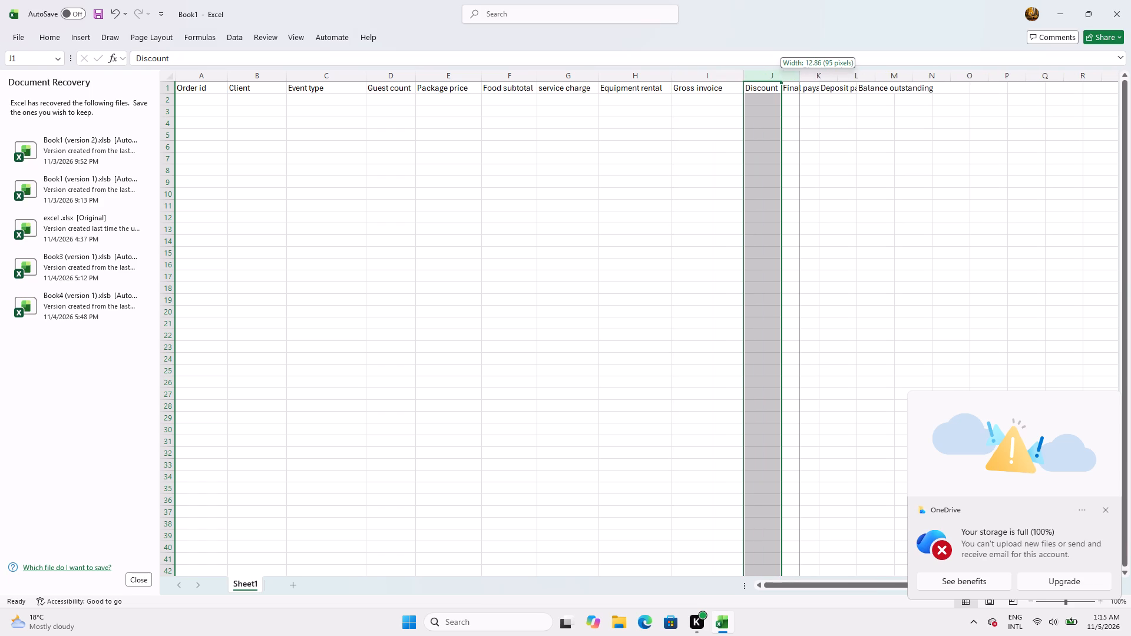
{"action": "left_click_drag", "start_coordinate": [799, 76], "coordinate": [806, 76]}
Widen columns K to M so the "Final payable", "Deposit paid" and "Balance outstanding" headers fit in full.
{"action": "left_click", "coordinate": [825, 80]}
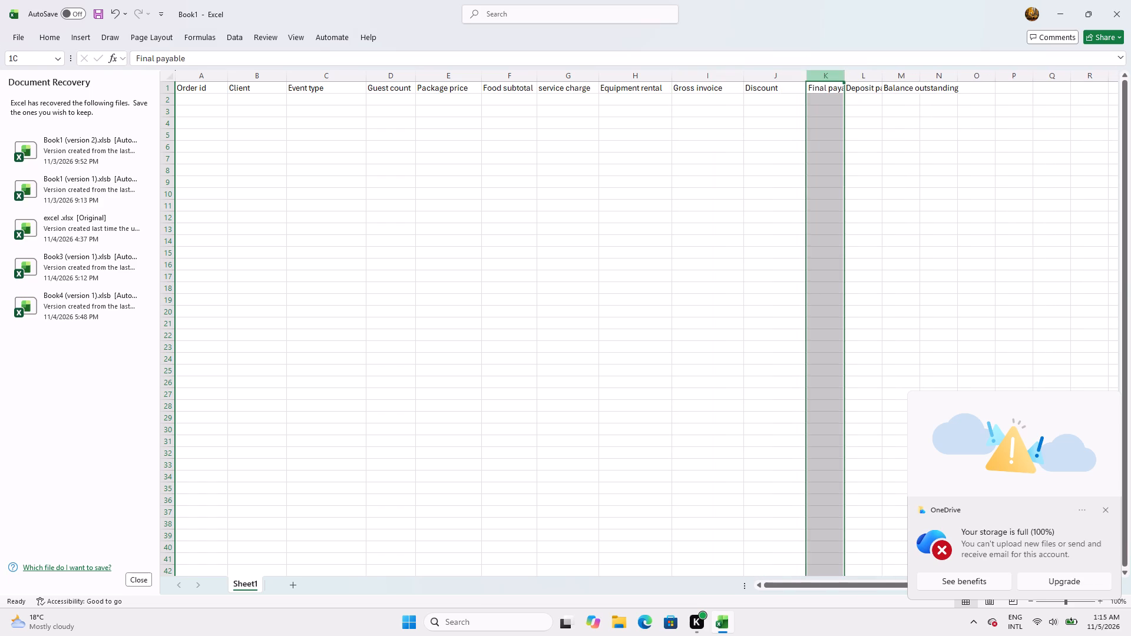
{"action": "left_click_drag", "start_coordinate": [843, 79], "coordinate": [871, 79]}
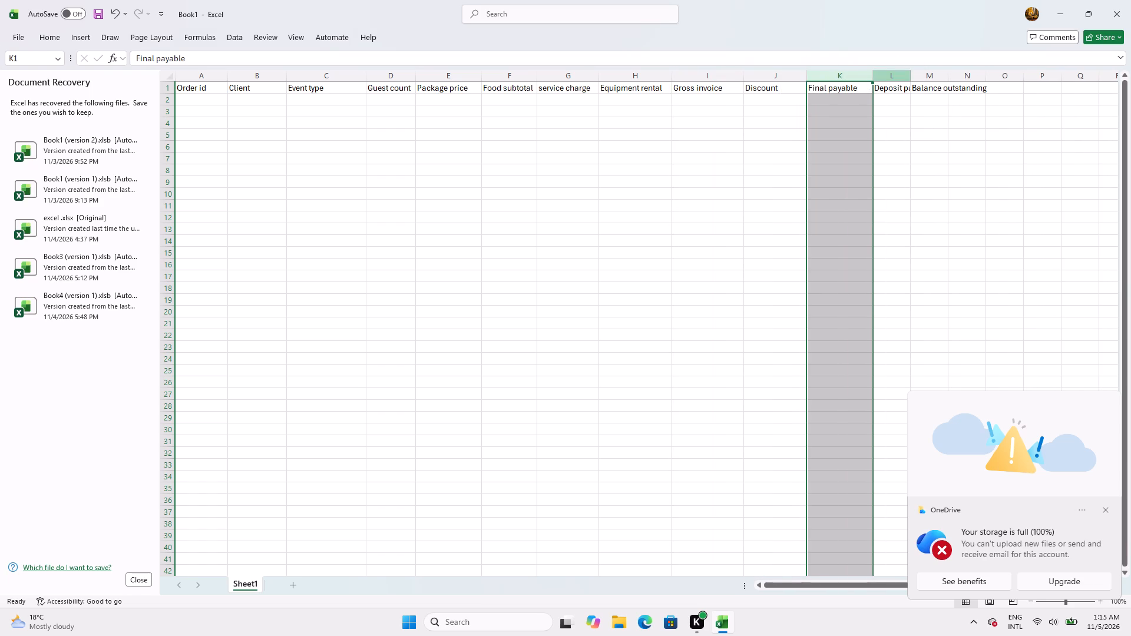
{"action": "left_click", "coordinate": [884, 76]}
{"action": "left_click_drag", "start_coordinate": [910, 78], "coordinate": [923, 81]}
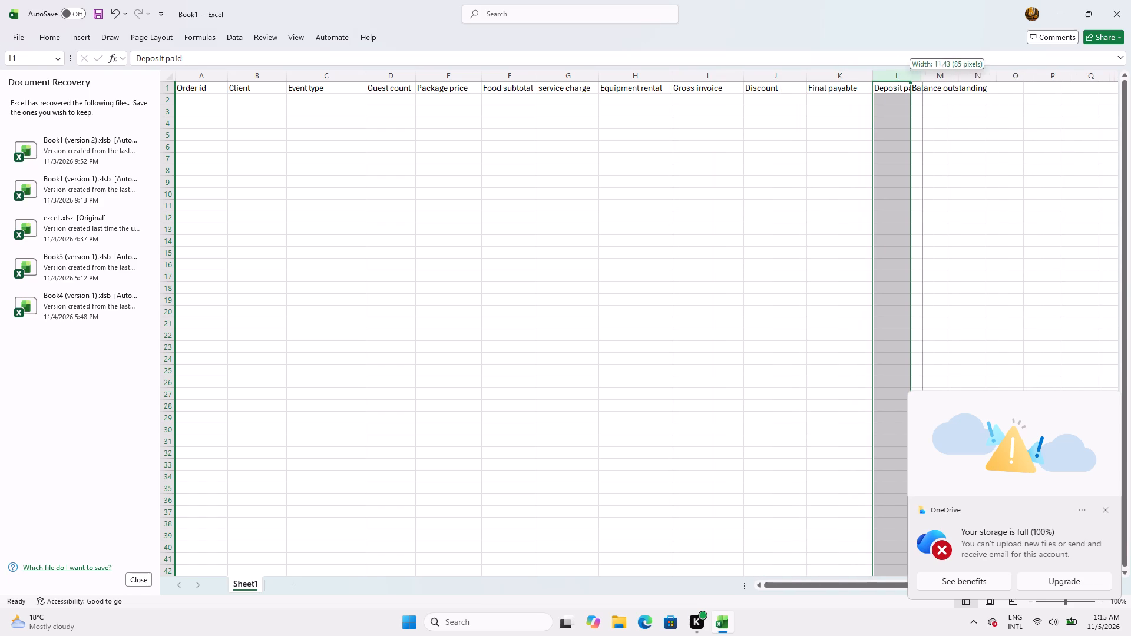
{"action": "left_click_drag", "start_coordinate": [923, 81], "coordinate": [931, 81]}
{"action": "left_click", "coordinate": [951, 75]}
{"action": "left_click_drag", "start_coordinate": [973, 76], "coordinate": [990, 77]}
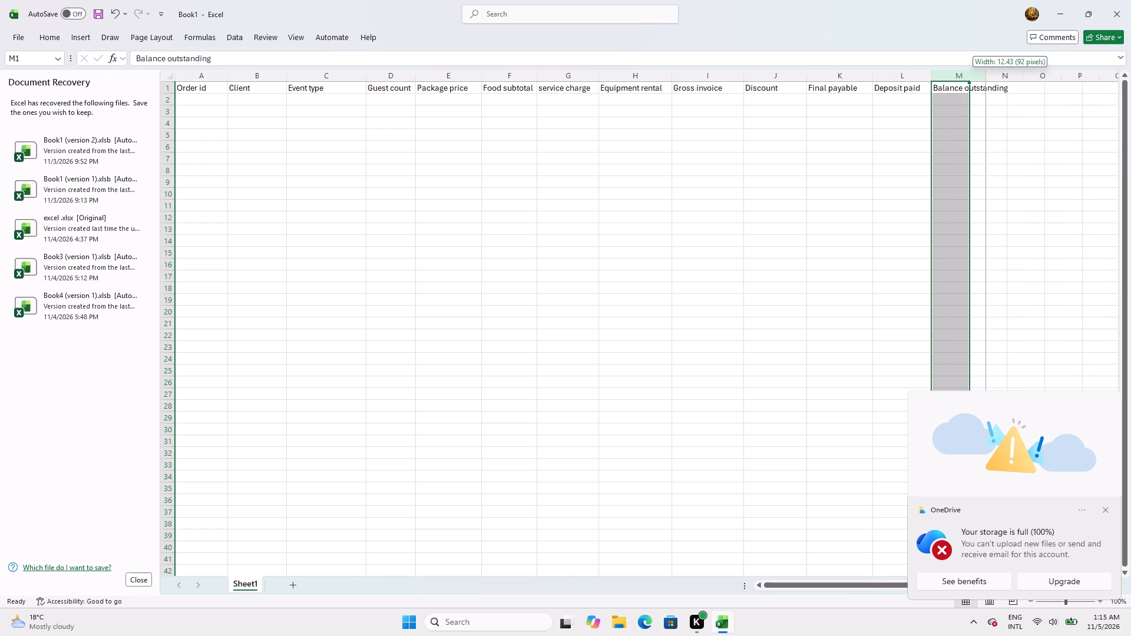
{"action": "left_click_drag", "start_coordinate": [990, 77], "coordinate": [1010, 75]}
{"action": "left_click_drag", "start_coordinate": [1007, 73], "coordinate": [1016, 73]}
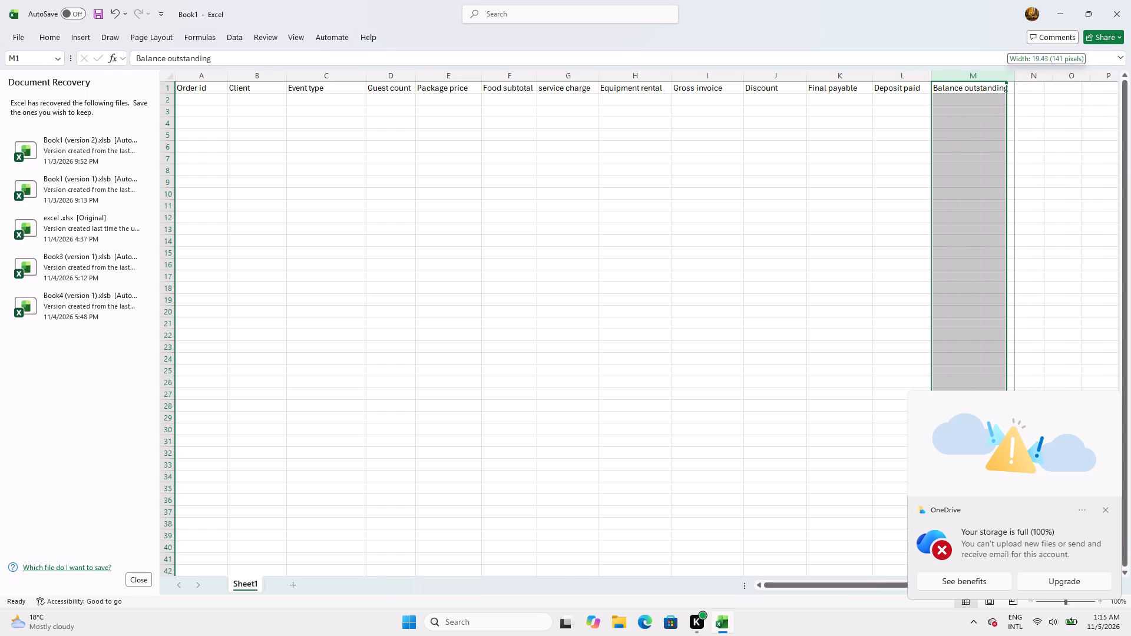
{"action": "left_click_drag", "start_coordinate": [1016, 73], "coordinate": [1017, 72]}
Enter the first order ID, "EV-101", in cell A2.
{"action": "left_click", "coordinate": [214, 105]}
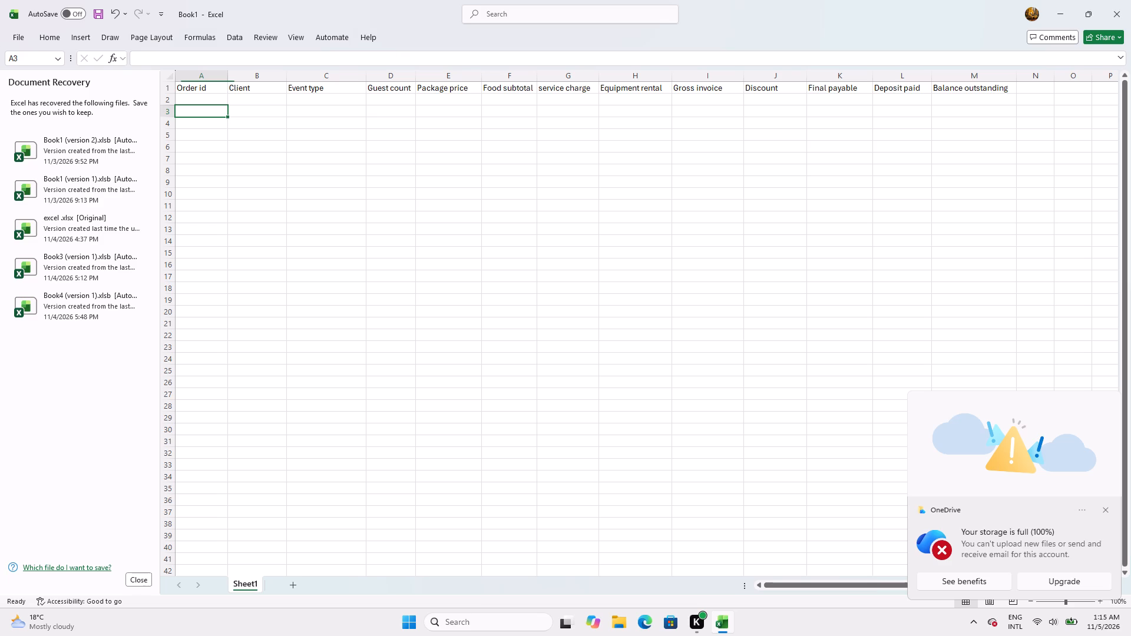
{"action": "key", "text": "Up"}
{"action": "key", "text": "Up"}
{"action": "key", "text": "Down"}
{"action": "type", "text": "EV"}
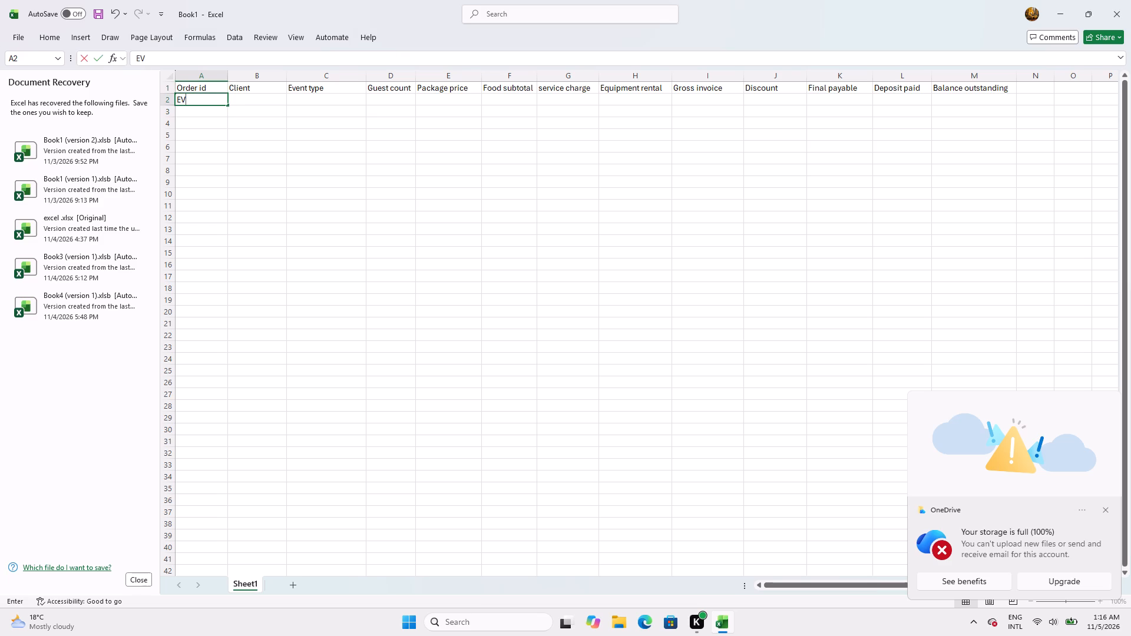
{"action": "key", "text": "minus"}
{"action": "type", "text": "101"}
Fill the order ID series down column A from A2 to A31, ending at EV-130.
{"action": "left_click_drag", "start_coordinate": [228, 102], "coordinate": [225, 254]}
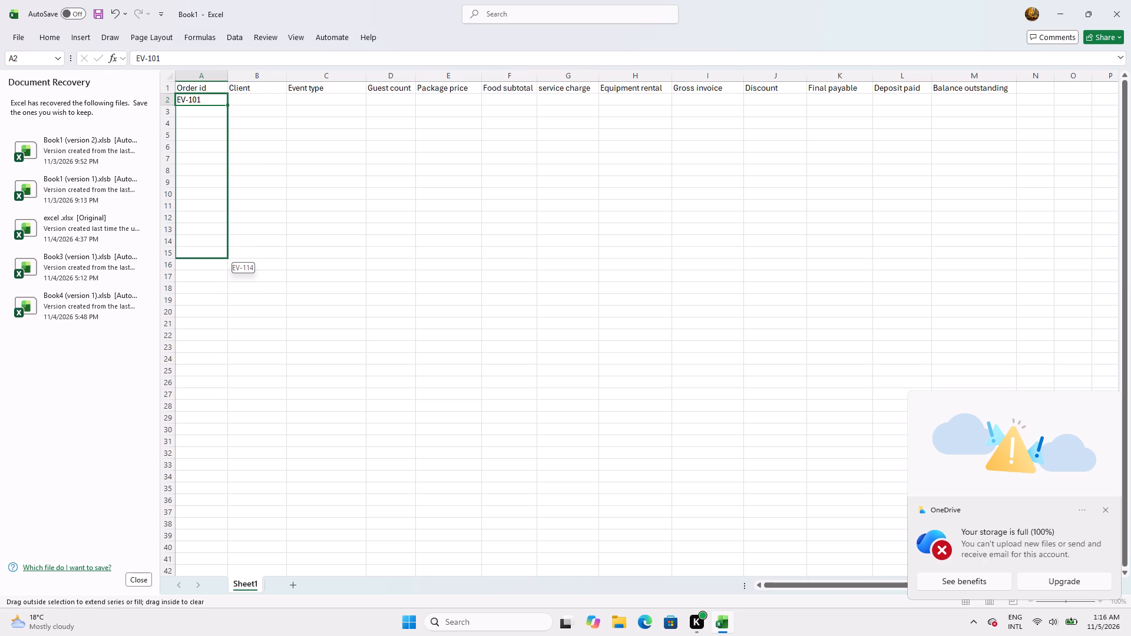
{"action": "left_click_drag", "start_coordinate": [225, 254], "coordinate": [221, 283]}
{"action": "left_click_drag", "start_coordinate": [221, 283], "coordinate": [219, 323]}
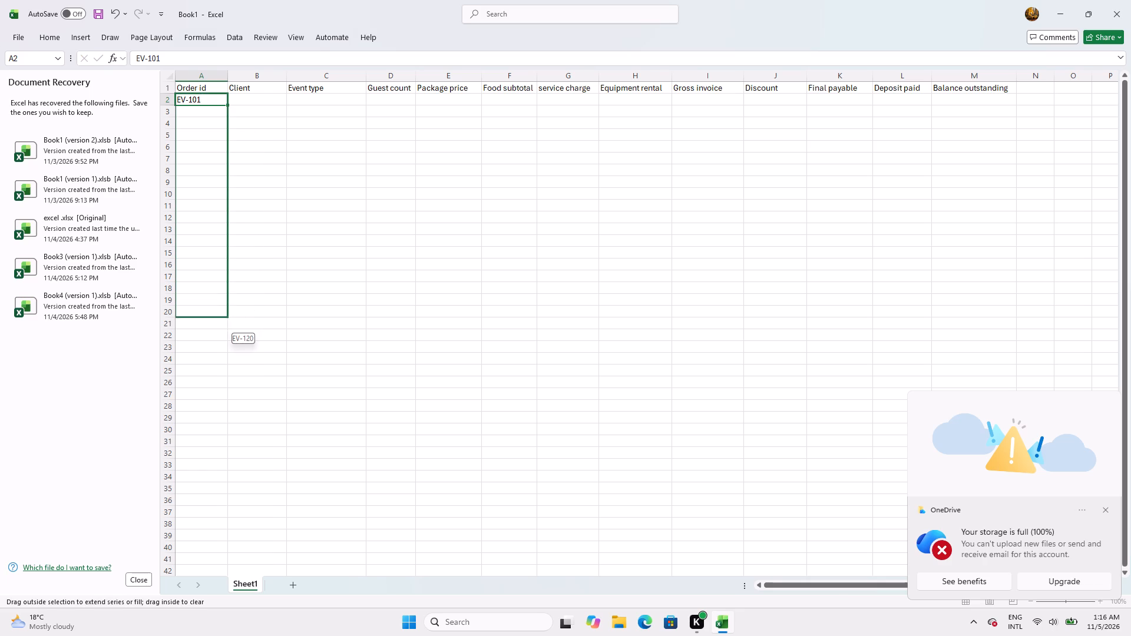
{"action": "left_click_drag", "start_coordinate": [219, 323], "coordinate": [219, 326]}
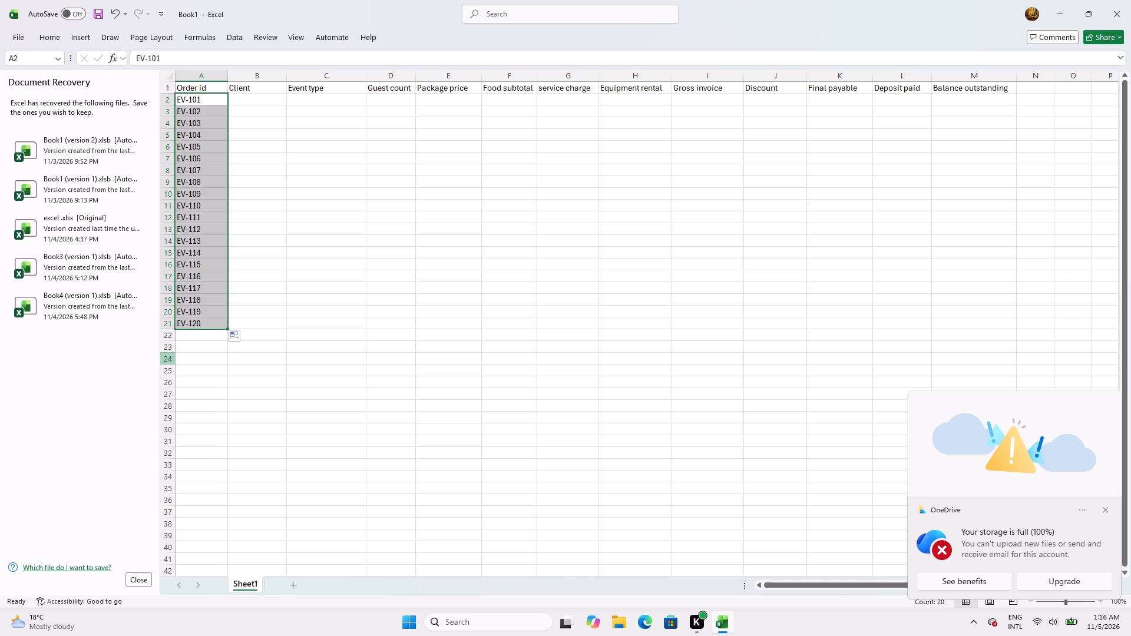
{"action": "left_click_drag", "start_coordinate": [227, 328], "coordinate": [219, 447]}
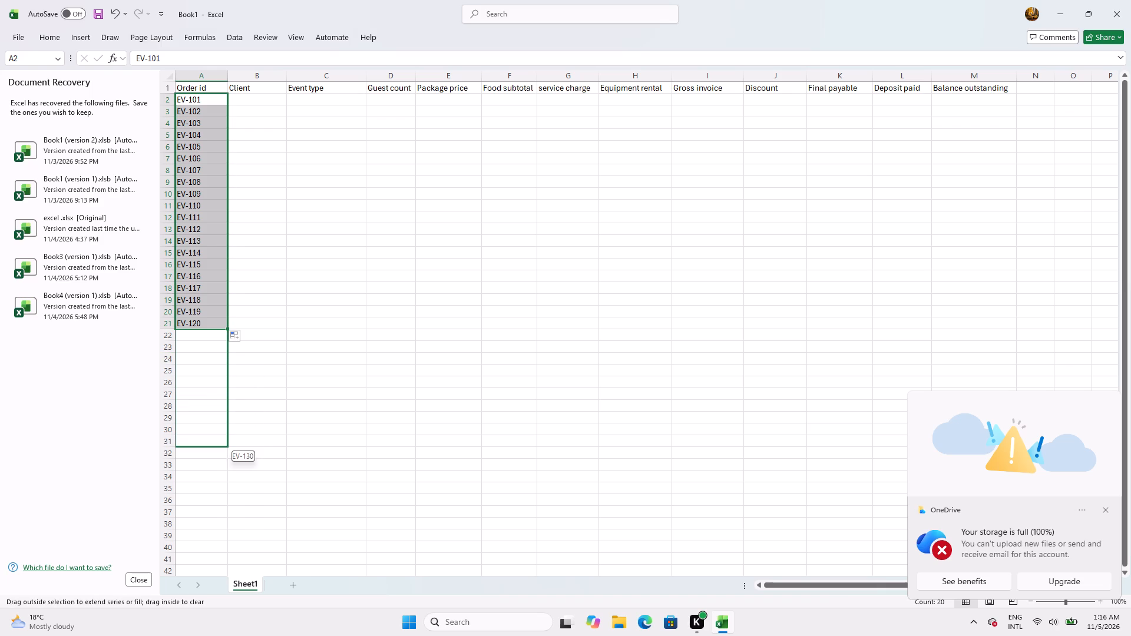
{"action": "left_click_drag", "start_coordinate": [219, 447], "coordinate": [219, 448]}
Enter "Apex Law Partners" as the client for order EV-101 in cell B2.
{"action": "left_click", "coordinate": [263, 103]}
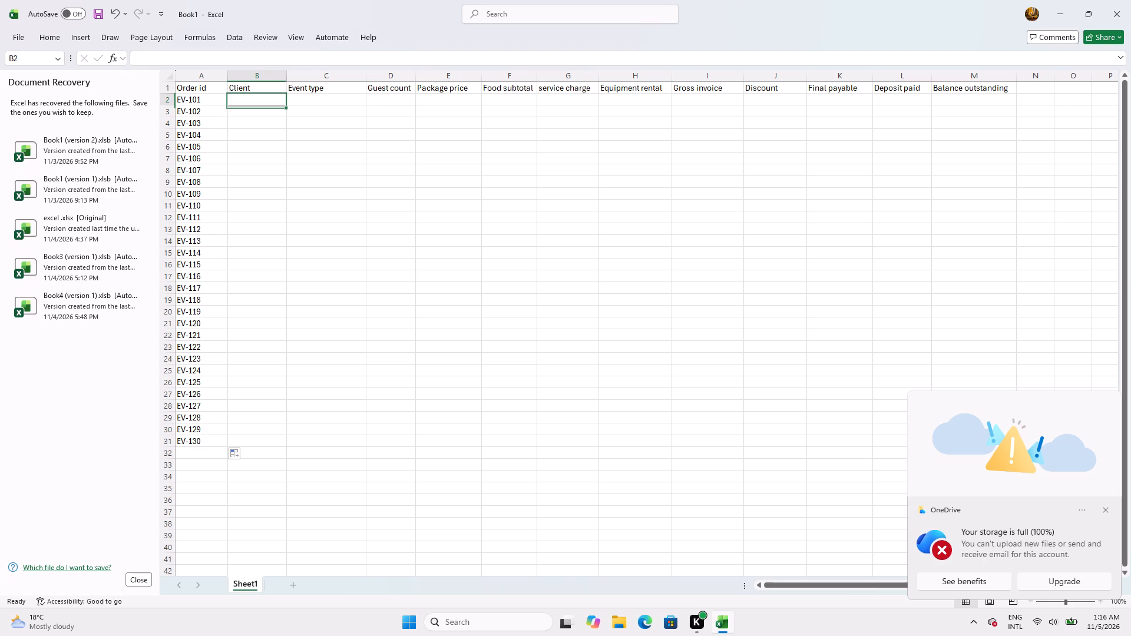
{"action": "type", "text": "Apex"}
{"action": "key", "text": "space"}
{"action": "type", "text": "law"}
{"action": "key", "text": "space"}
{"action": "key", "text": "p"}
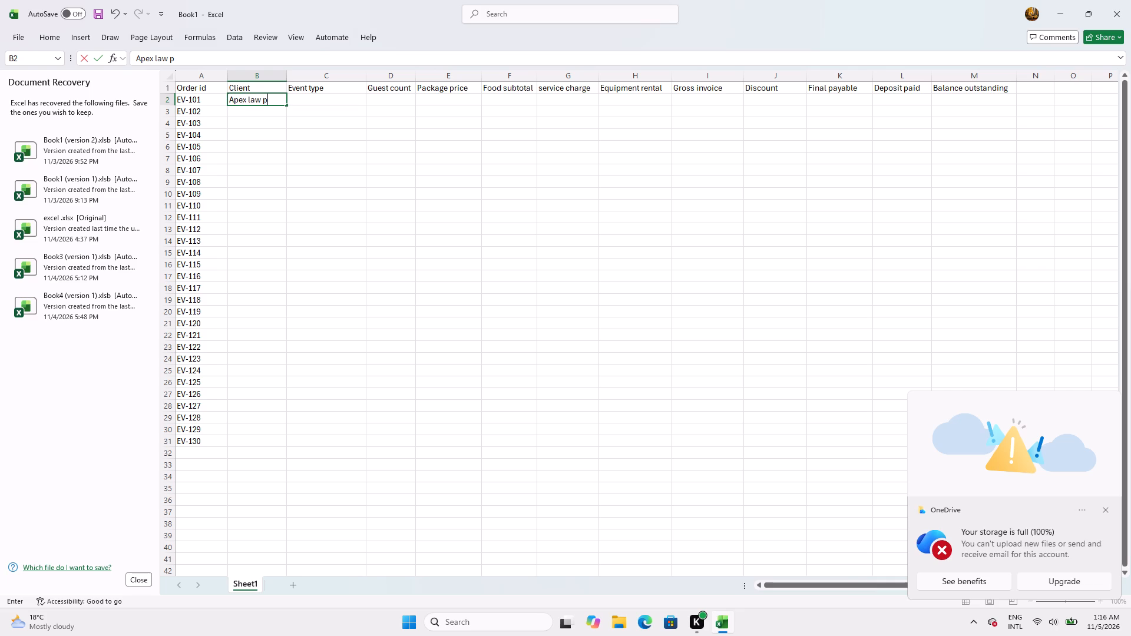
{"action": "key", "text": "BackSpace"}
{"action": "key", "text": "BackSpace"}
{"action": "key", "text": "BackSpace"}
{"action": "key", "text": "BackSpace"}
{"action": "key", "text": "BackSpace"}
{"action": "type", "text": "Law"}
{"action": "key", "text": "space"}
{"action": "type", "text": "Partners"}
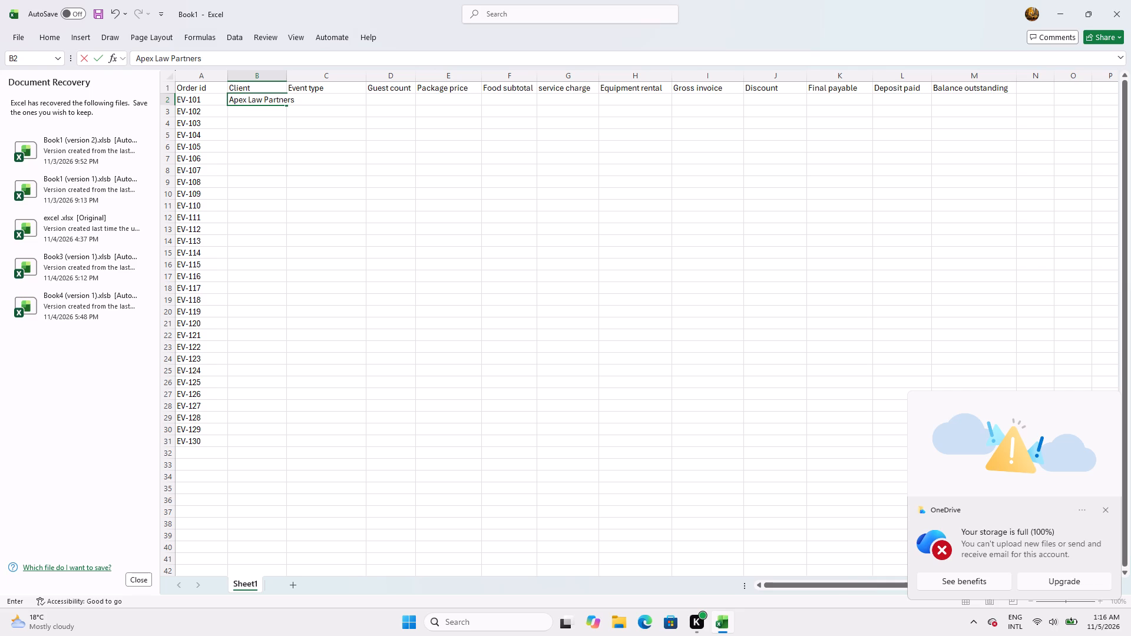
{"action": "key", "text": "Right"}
Widen the Client column so "Apex Law Partners" fits inside it with room to spare.
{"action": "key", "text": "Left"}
{"action": "left_click_drag", "start_coordinate": [286, 79], "coordinate": [319, 77]}
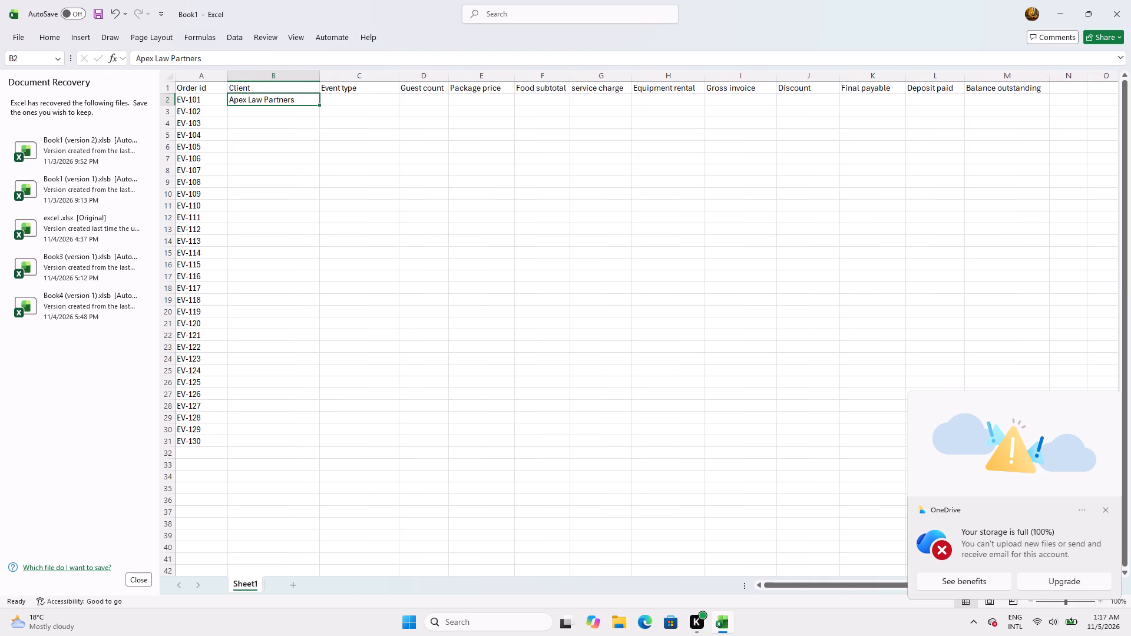
Enter "Brenda & Kevin" as the client for order EV-102 in cell B3.
{"action": "left_click", "coordinate": [232, 113]}
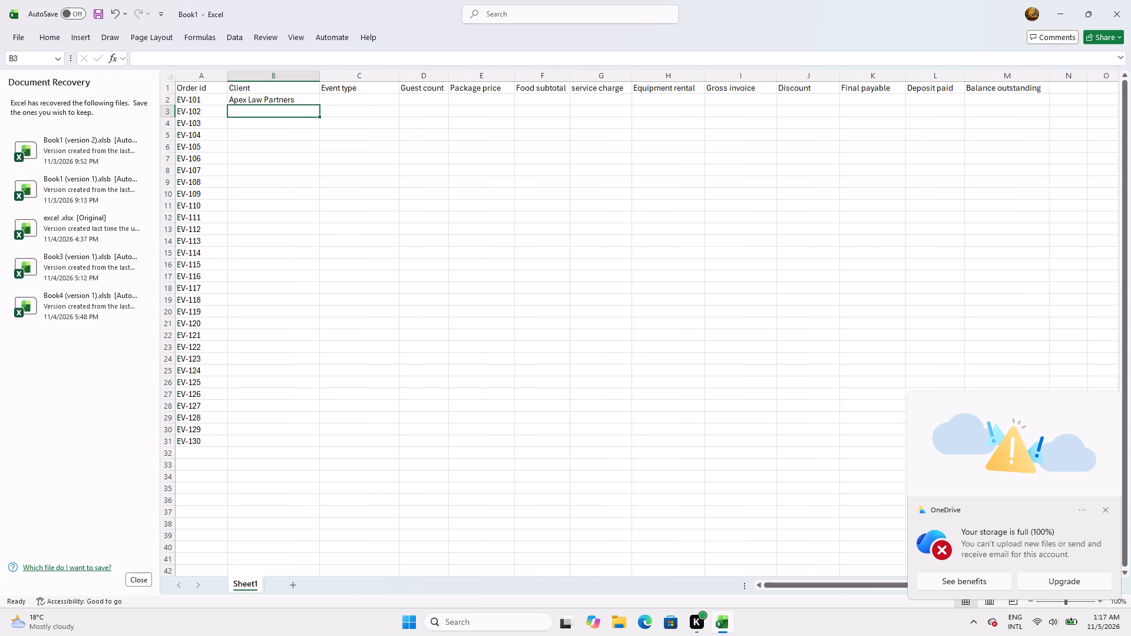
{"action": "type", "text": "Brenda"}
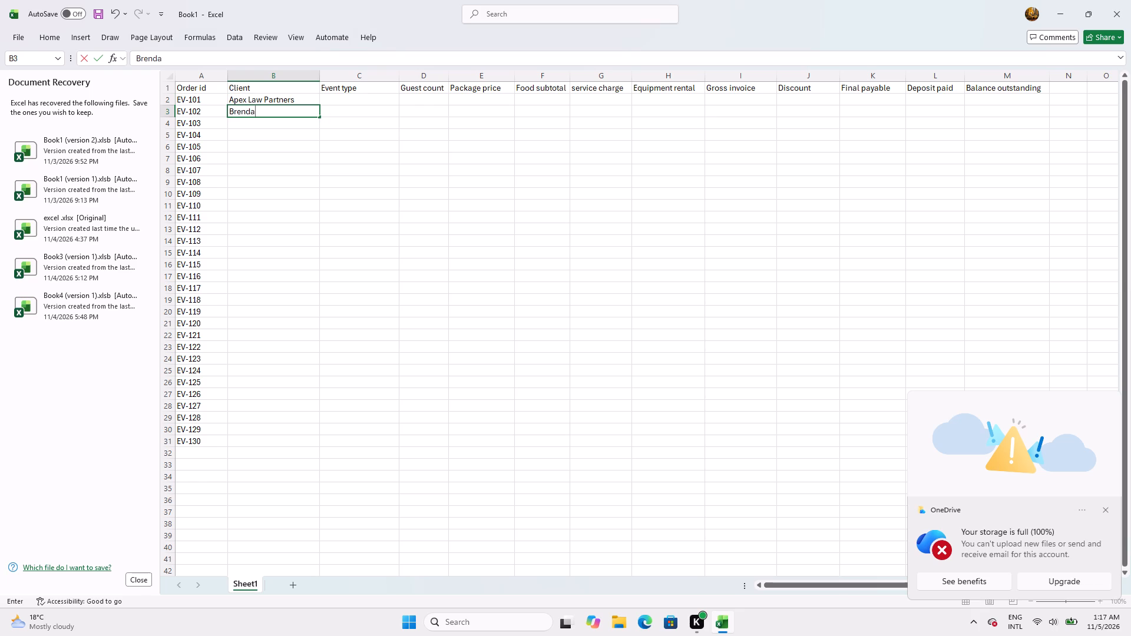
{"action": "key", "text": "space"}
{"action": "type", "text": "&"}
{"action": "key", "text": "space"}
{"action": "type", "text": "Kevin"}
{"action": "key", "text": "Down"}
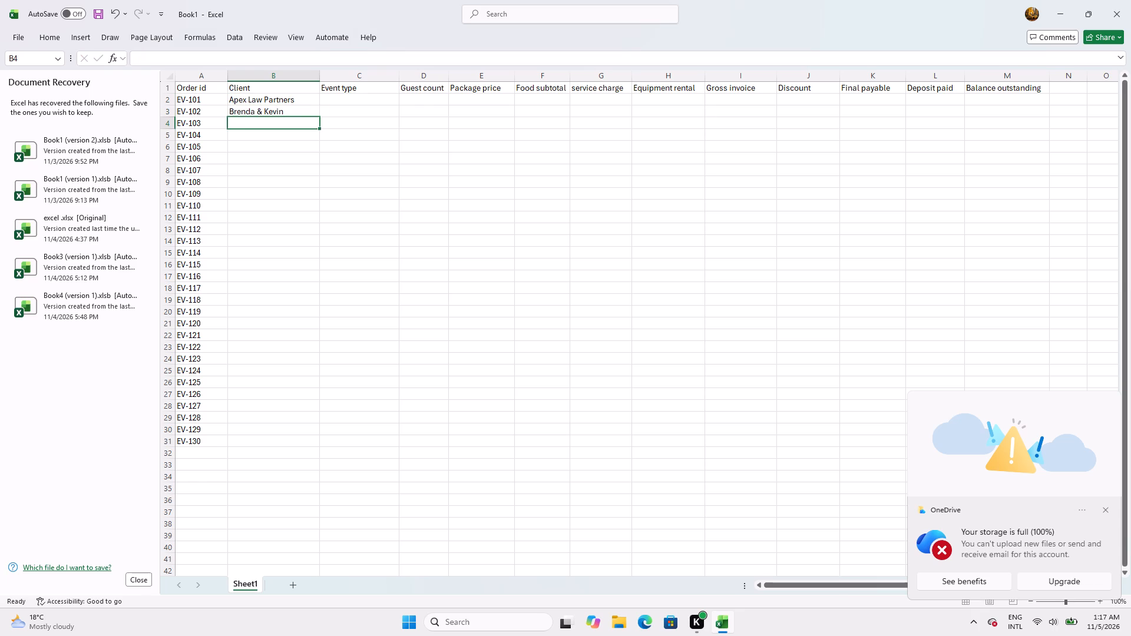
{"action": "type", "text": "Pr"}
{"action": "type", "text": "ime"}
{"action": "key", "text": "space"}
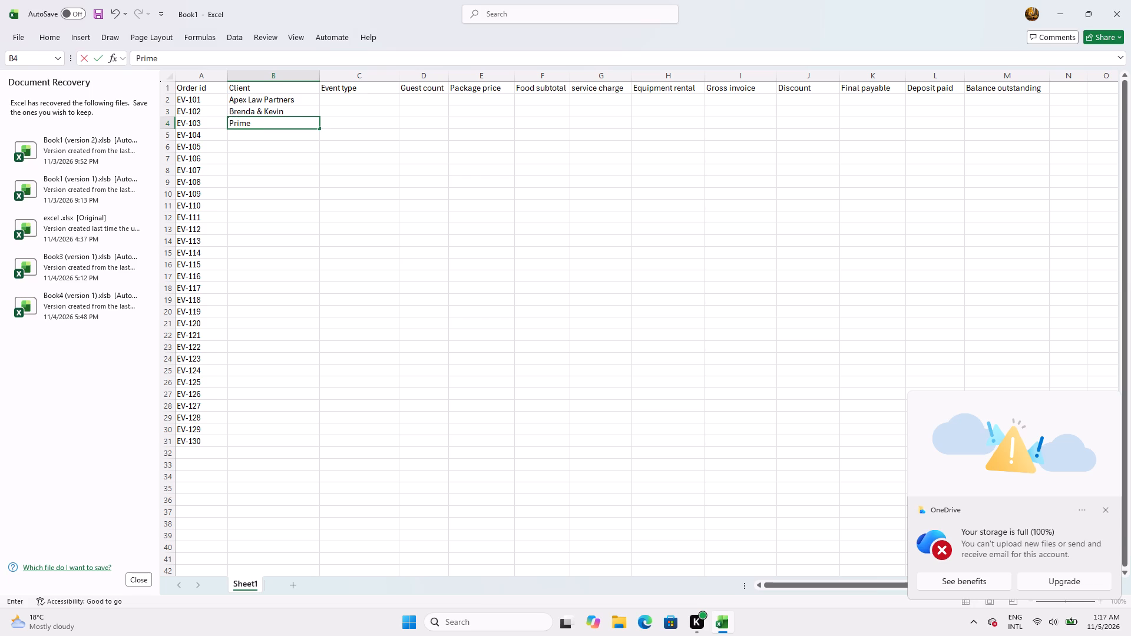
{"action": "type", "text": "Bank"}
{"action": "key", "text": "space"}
Complete the client name for order EV-103 in cell B4 as "Prime Bank Ruiru".
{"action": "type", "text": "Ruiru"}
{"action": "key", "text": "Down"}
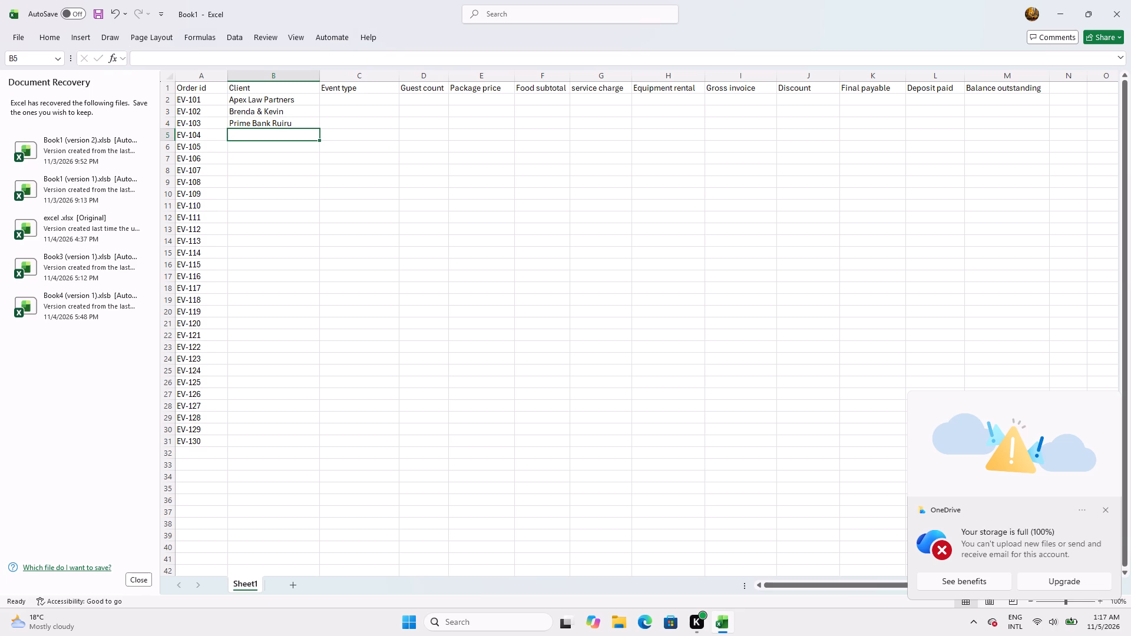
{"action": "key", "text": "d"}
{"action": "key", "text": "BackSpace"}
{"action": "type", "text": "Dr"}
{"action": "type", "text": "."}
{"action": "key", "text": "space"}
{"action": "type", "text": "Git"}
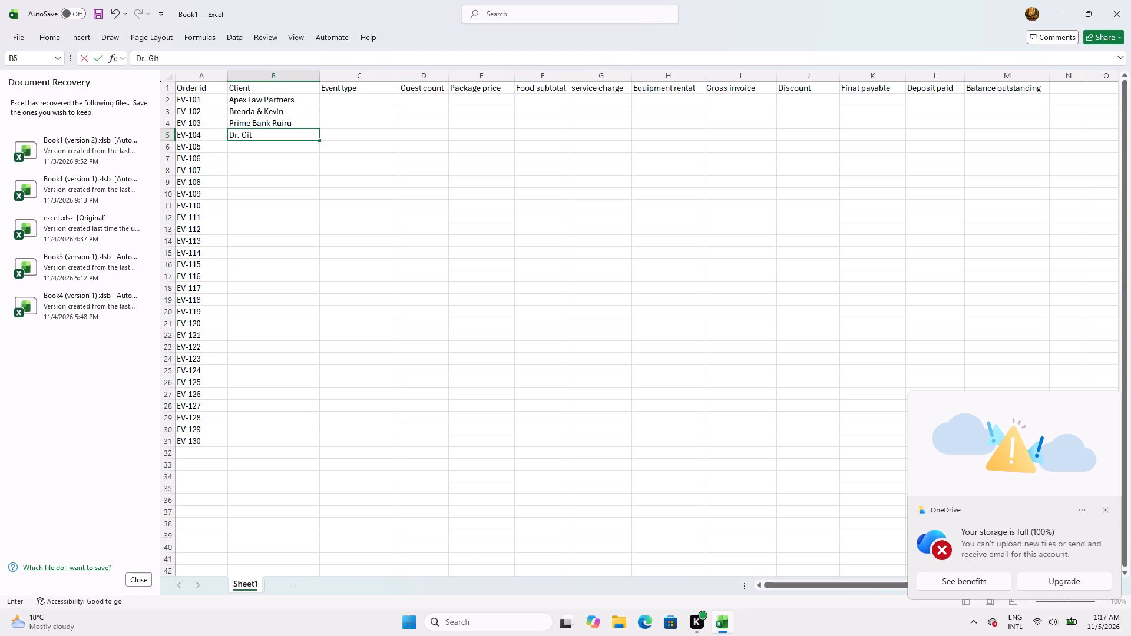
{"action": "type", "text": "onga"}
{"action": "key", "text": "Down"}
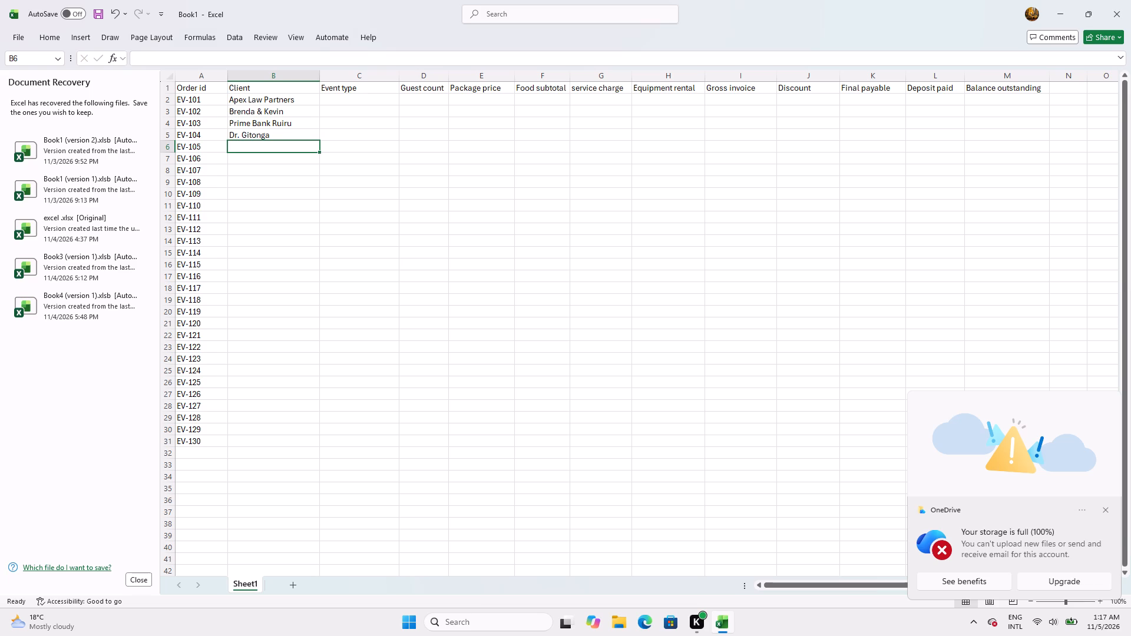
Enter "Horizon Media" as the client for order EV-105 in cell B6.
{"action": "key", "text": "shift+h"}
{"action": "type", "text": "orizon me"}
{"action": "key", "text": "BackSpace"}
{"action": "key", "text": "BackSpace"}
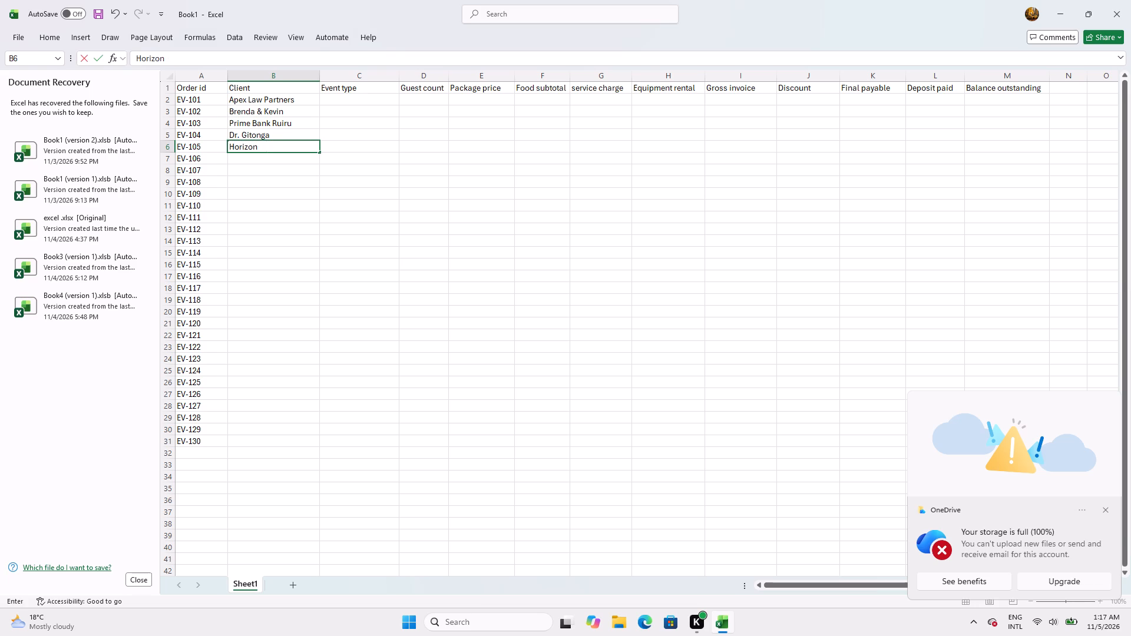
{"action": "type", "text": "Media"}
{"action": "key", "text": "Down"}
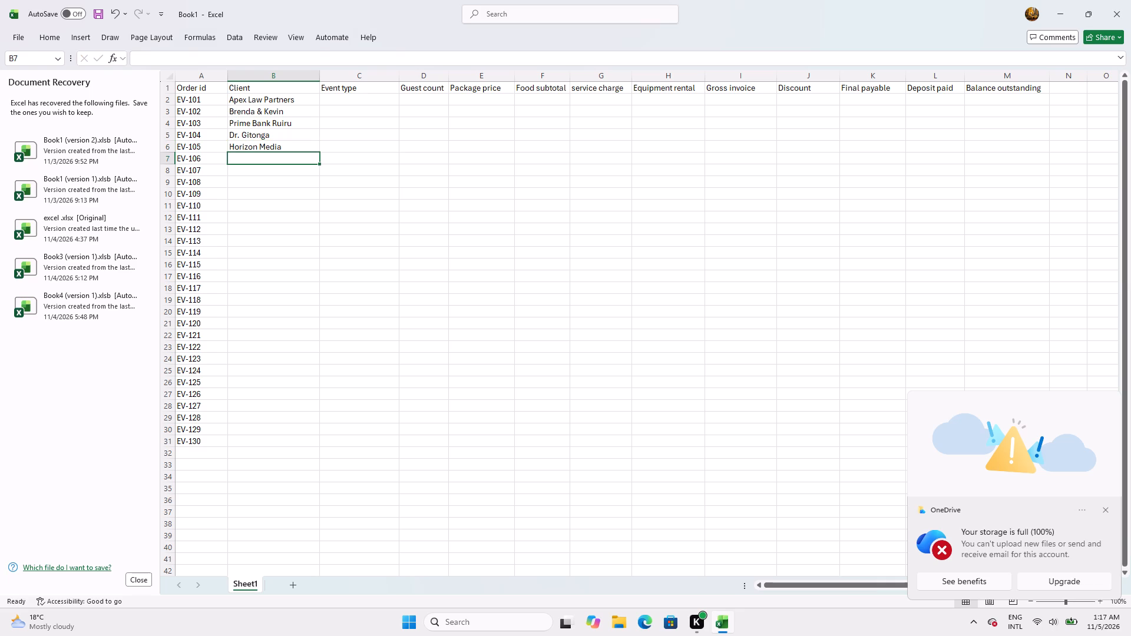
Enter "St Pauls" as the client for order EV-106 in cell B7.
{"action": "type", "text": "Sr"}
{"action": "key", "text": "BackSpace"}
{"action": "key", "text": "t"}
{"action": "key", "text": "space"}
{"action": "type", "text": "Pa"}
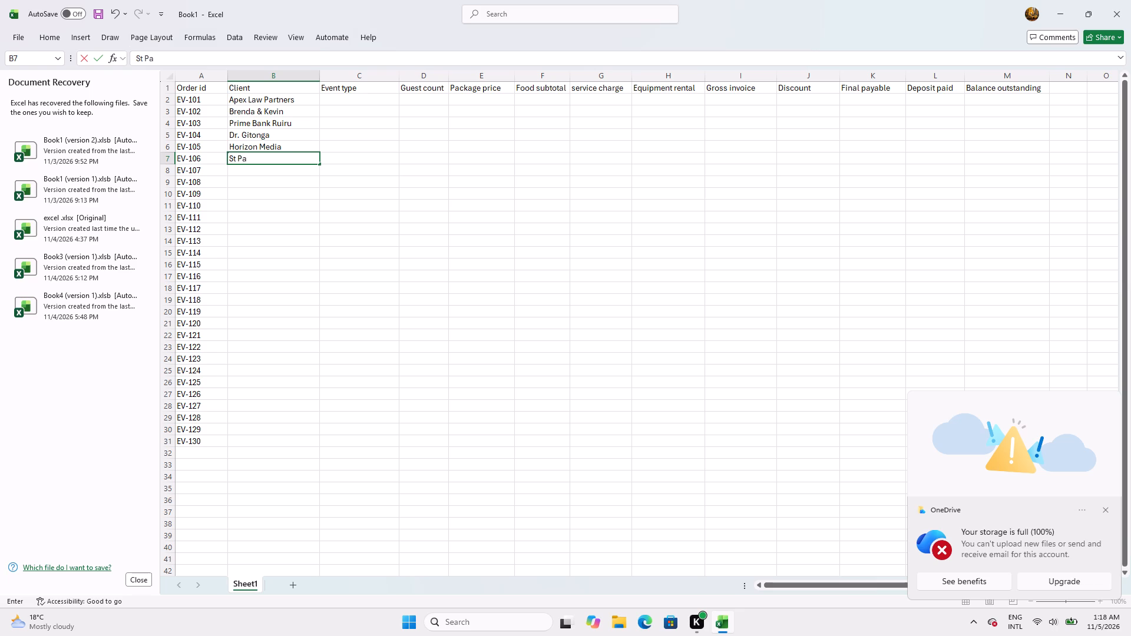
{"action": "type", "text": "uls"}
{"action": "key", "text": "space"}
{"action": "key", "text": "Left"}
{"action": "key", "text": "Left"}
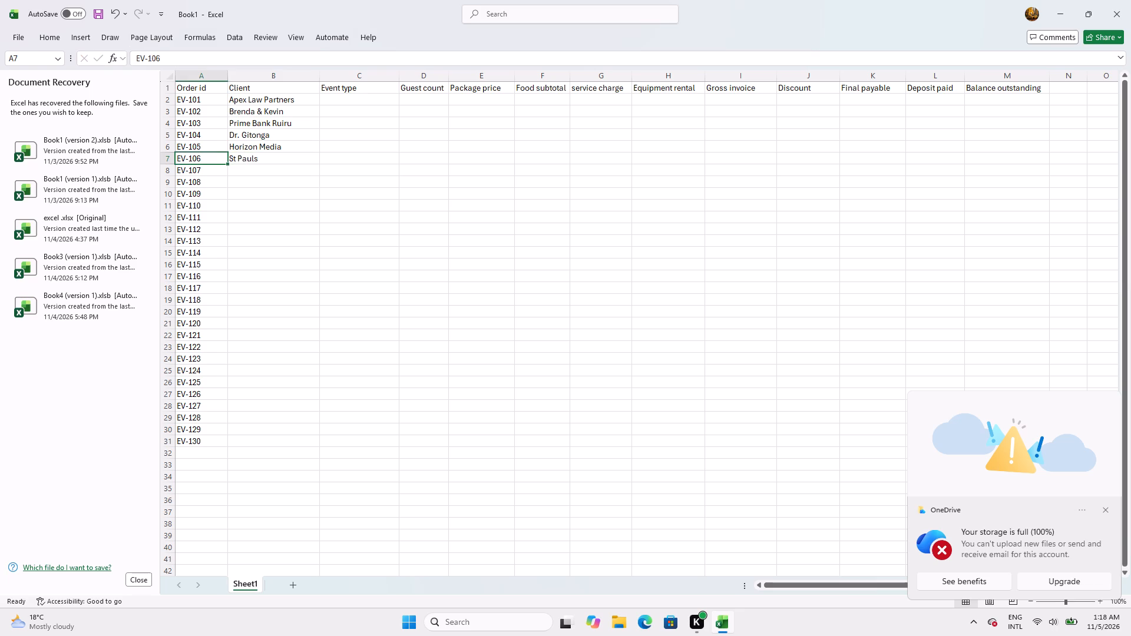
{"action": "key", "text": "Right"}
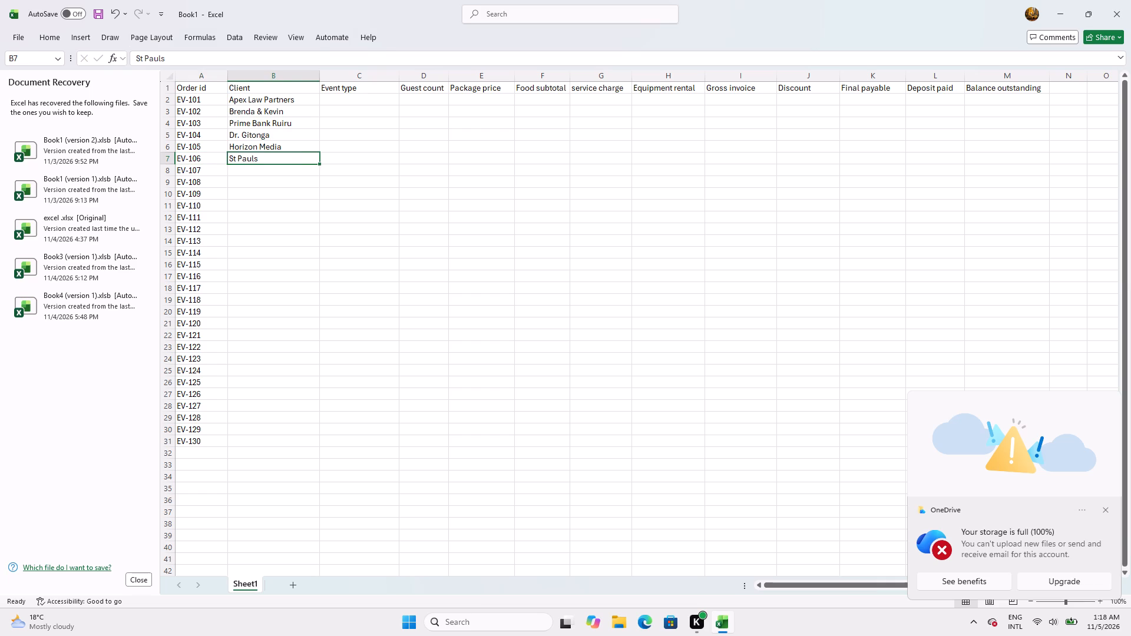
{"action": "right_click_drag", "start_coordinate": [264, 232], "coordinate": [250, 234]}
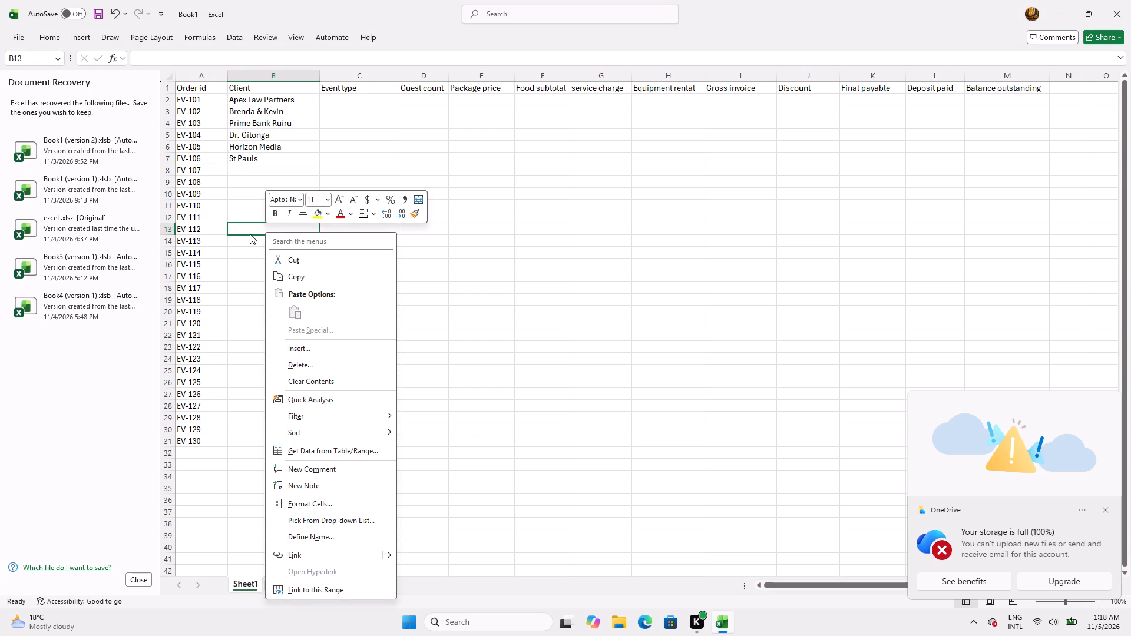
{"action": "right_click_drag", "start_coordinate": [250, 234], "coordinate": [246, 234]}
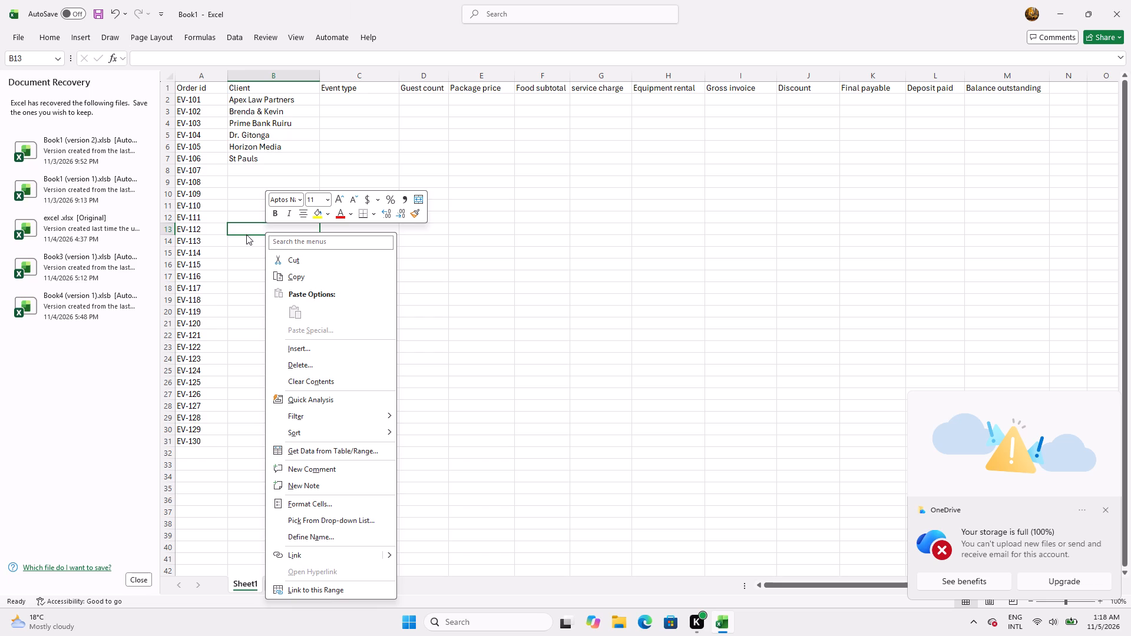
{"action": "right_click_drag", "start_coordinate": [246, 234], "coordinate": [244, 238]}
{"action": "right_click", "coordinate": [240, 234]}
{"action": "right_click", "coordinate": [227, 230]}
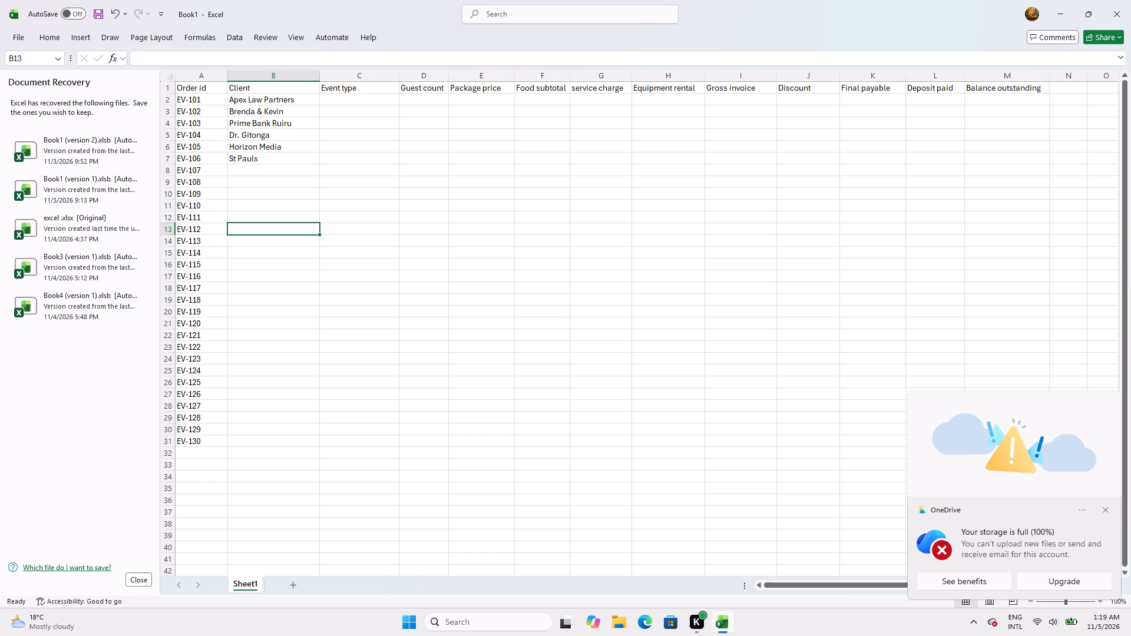
Change the client for order EV-106 in cell B7 to "St. Pauls Alumni".
{"action": "key", "text": "Up"}
{"action": "key", "text": "Up"}
{"action": "key", "text": "Up"}
{"action": "key", "text": "Up"}
{"action": "key", "text": "Up"}
{"action": "key", "text": "Up"}
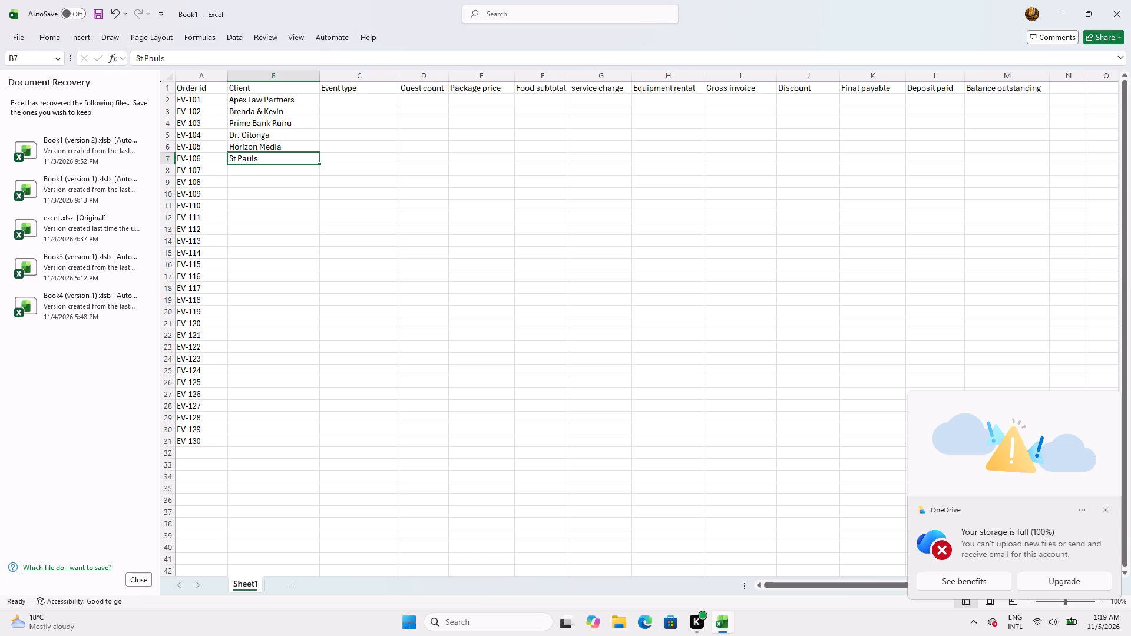
{"action": "double_click", "coordinate": [280, 159]}
{"action": "key", "text": "BackSpace"}
{"action": "key", "text": "BackSpace"}
{"action": "key", "text": "BackSpace"}
{"action": "key", "text": "BackSpace"}
{"action": "key", "text": "BackSpace"}
{"action": "key", "text": "BackSpace"}
{"action": "key", "text": "BackSpace"}
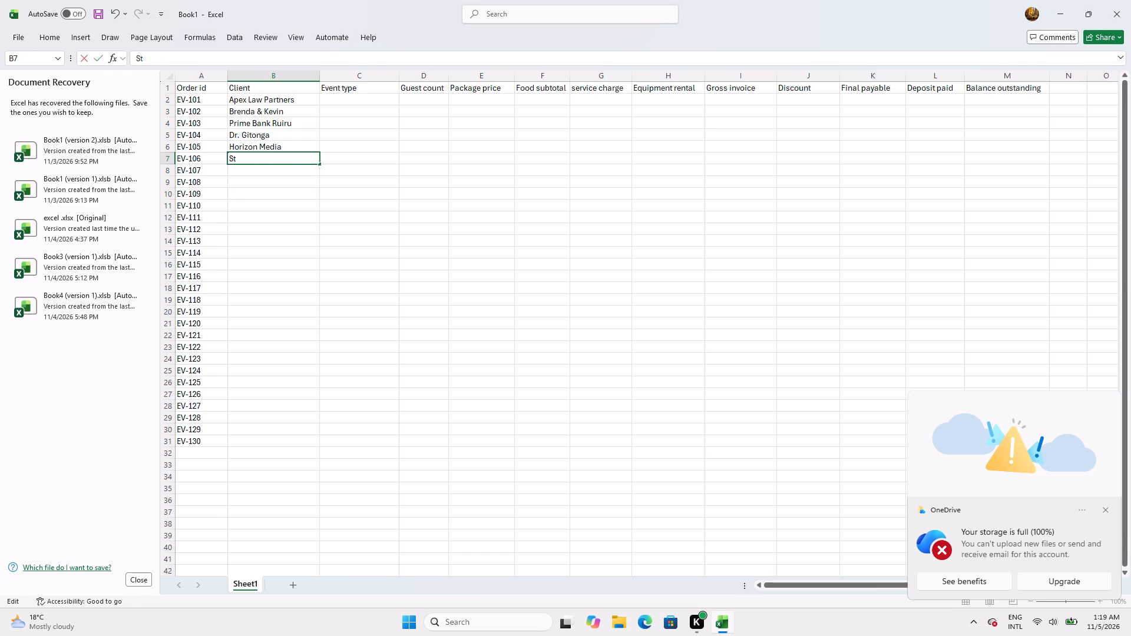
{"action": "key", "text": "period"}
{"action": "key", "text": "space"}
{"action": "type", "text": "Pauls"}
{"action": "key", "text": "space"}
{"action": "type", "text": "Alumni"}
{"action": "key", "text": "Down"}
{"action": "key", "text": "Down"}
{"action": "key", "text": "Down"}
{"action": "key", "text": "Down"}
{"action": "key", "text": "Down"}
Enter the individual client's name for order EV-107 in cell B8.
{"action": "left_click", "coordinate": [249, 174]}
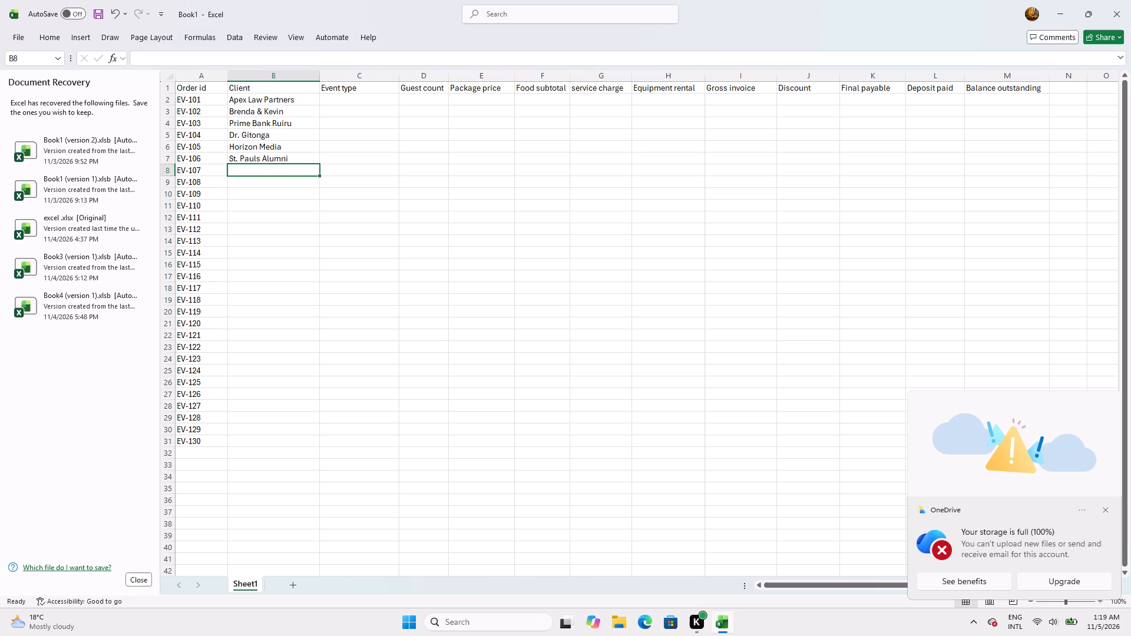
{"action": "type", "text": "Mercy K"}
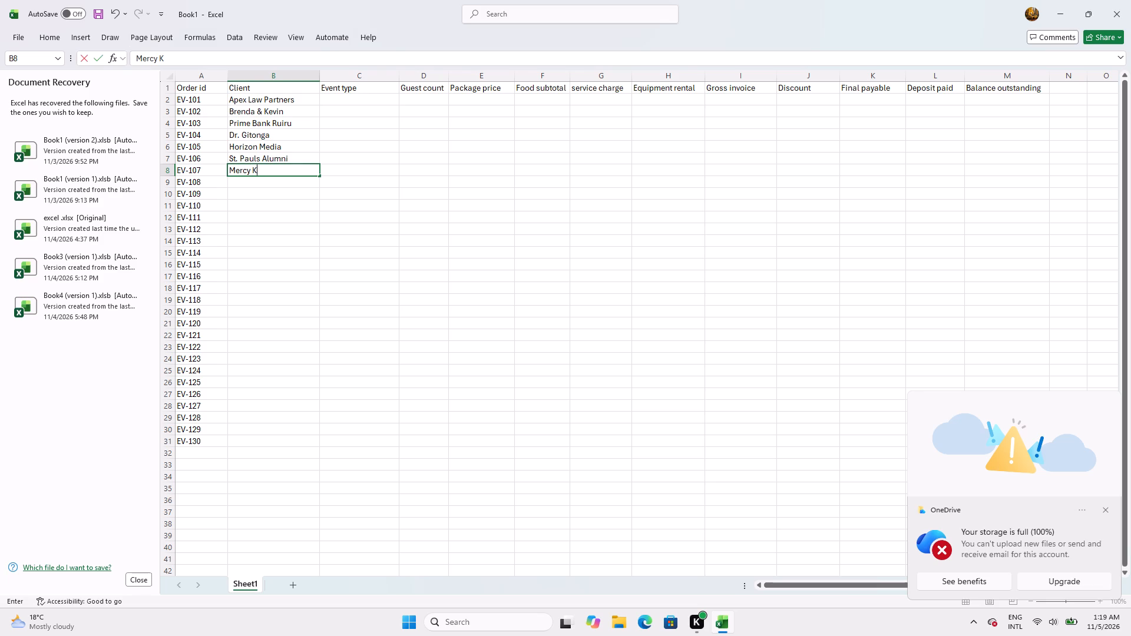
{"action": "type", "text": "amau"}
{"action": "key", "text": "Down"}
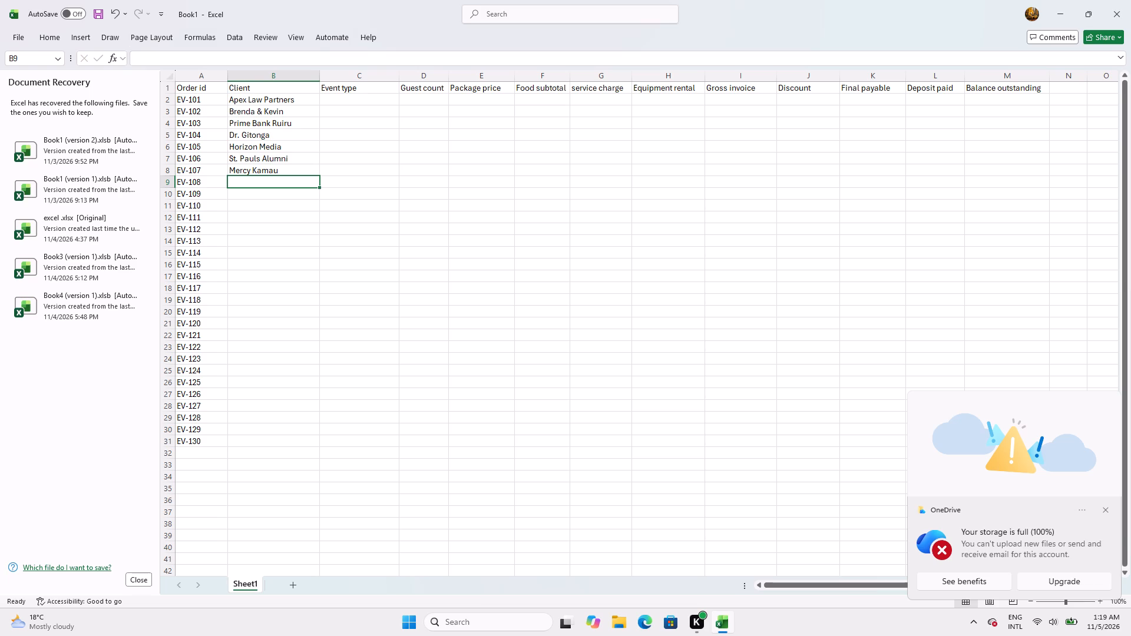
Enter "Zetech Tech Club" as the client for order EV-108 in cell B9.
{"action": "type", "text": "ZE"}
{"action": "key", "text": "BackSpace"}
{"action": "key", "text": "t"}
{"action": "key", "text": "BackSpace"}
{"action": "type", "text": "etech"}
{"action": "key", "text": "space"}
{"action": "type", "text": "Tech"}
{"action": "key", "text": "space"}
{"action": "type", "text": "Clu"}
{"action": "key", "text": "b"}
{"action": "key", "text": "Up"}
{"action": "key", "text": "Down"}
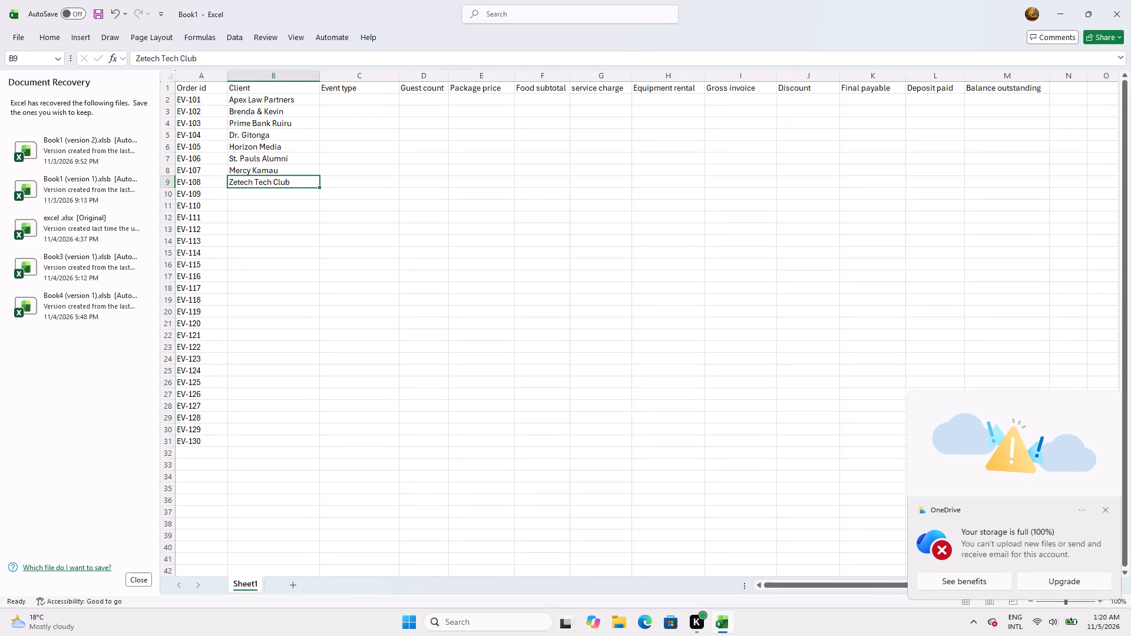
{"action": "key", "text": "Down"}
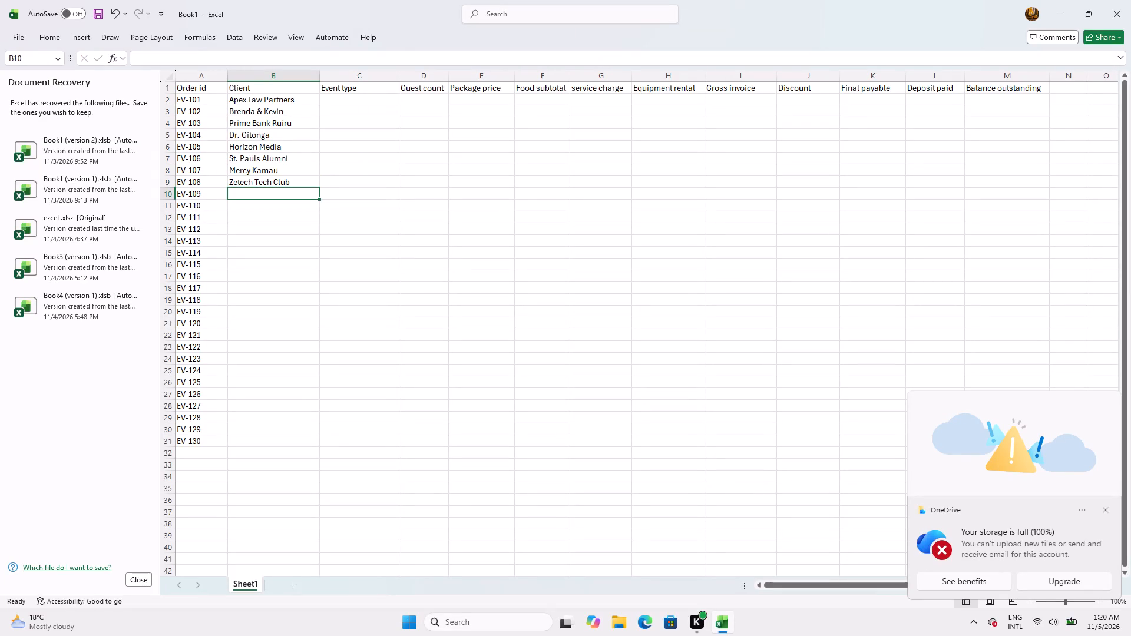
Enter "Crown Logistics" as the client for order EV-109 in cell B10.
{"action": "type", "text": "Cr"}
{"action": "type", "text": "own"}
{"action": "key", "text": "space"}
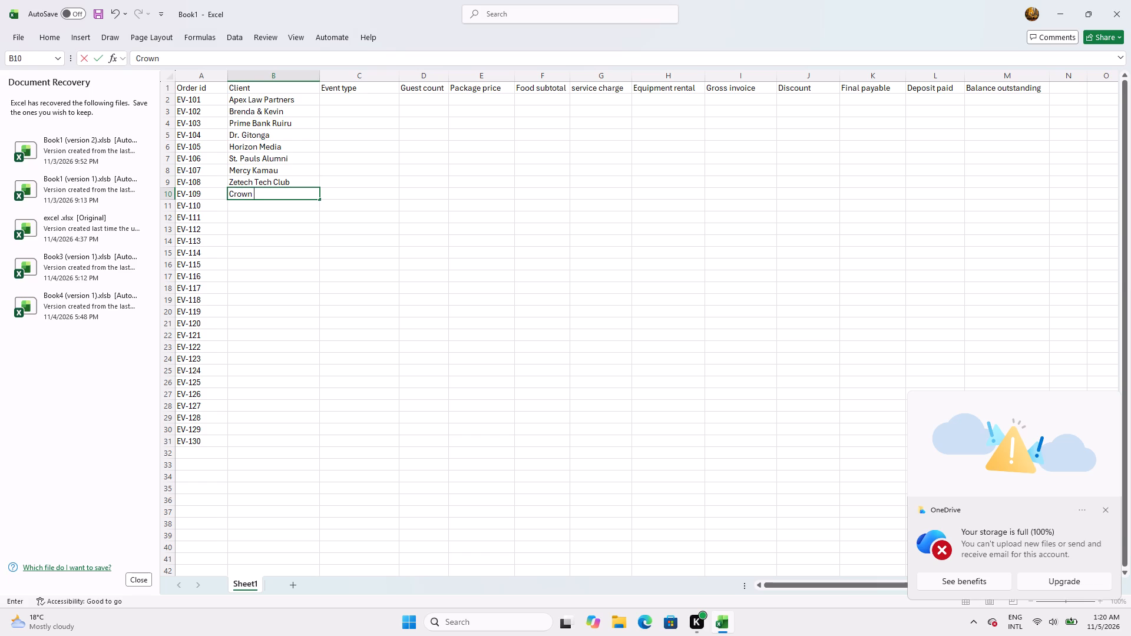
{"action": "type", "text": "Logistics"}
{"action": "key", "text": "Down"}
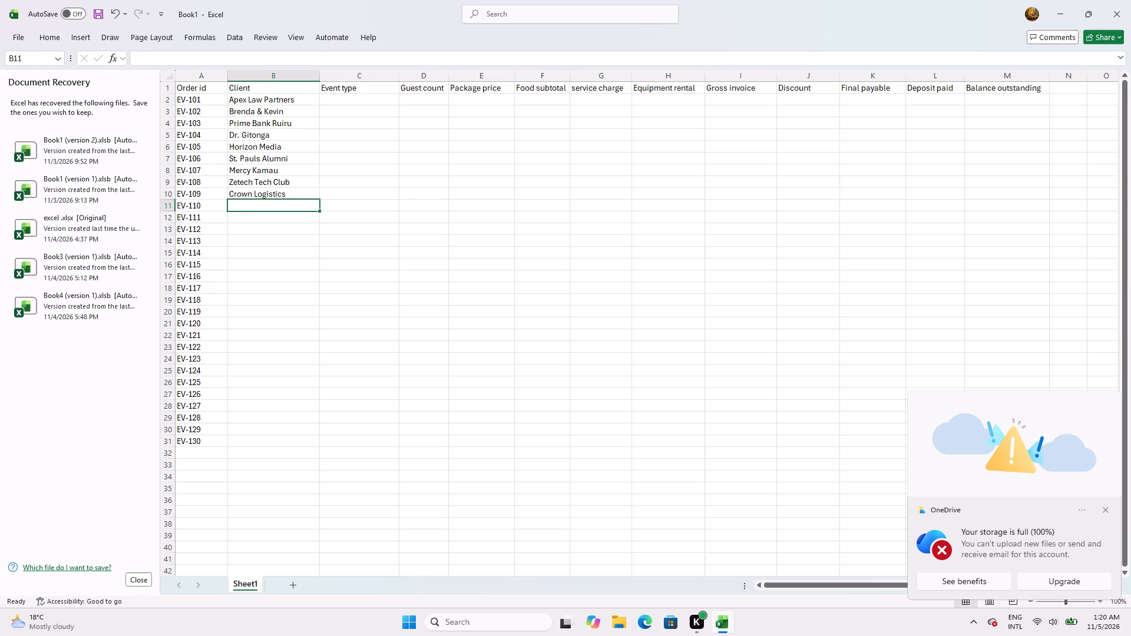
Enter "David & Sheila" as the client for order EV-110 in cell B11.
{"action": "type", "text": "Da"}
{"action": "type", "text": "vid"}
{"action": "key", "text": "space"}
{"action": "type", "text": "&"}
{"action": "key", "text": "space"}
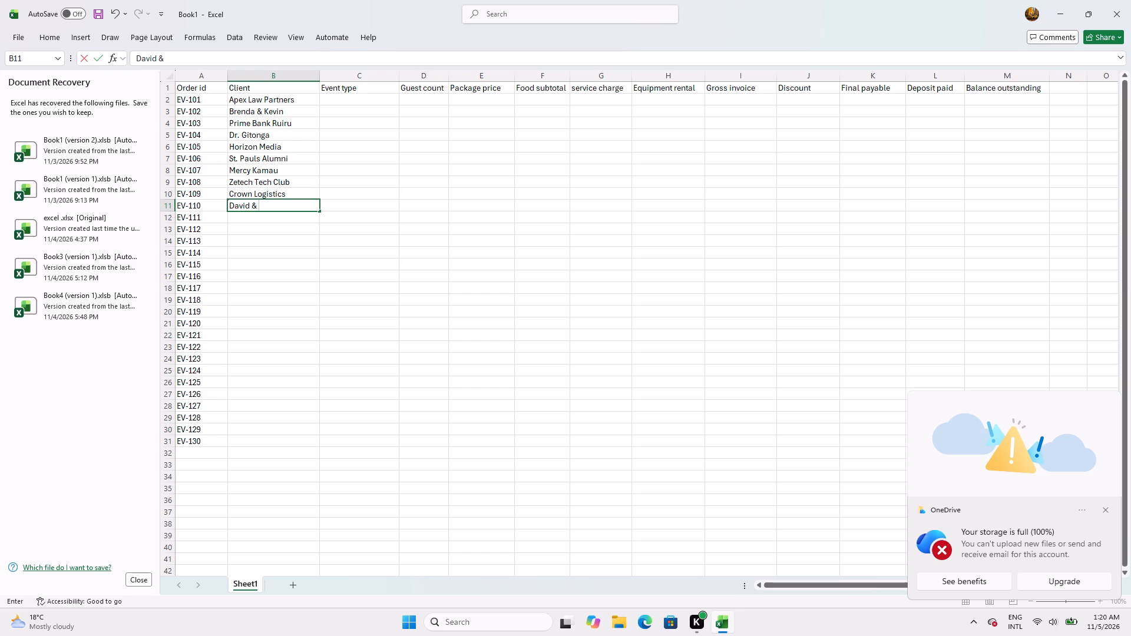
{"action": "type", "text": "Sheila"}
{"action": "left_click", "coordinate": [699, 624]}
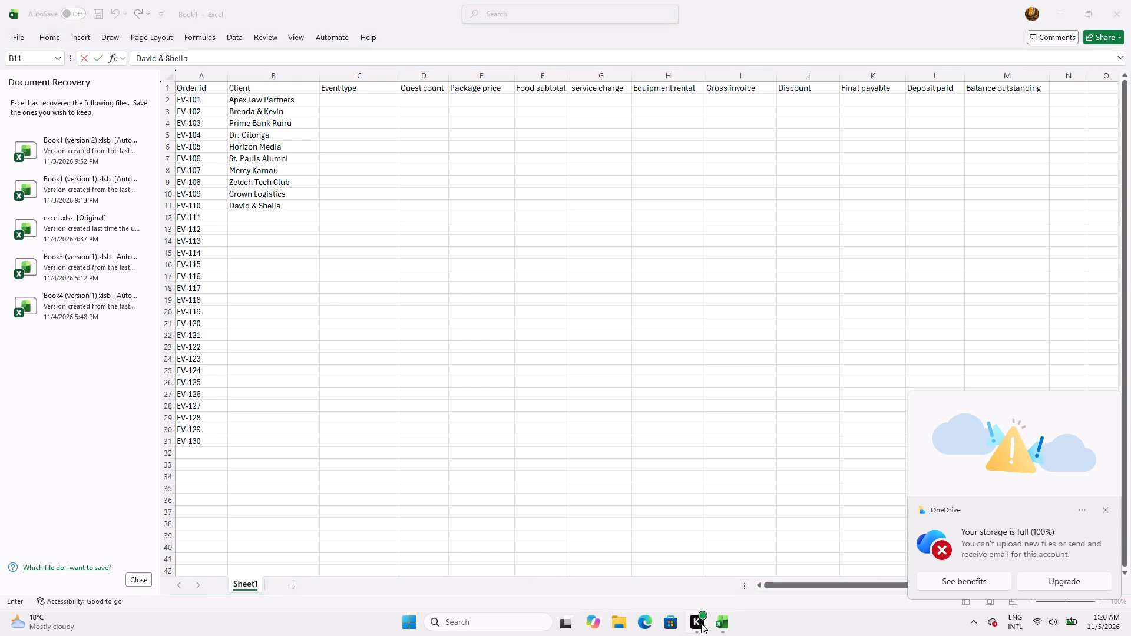
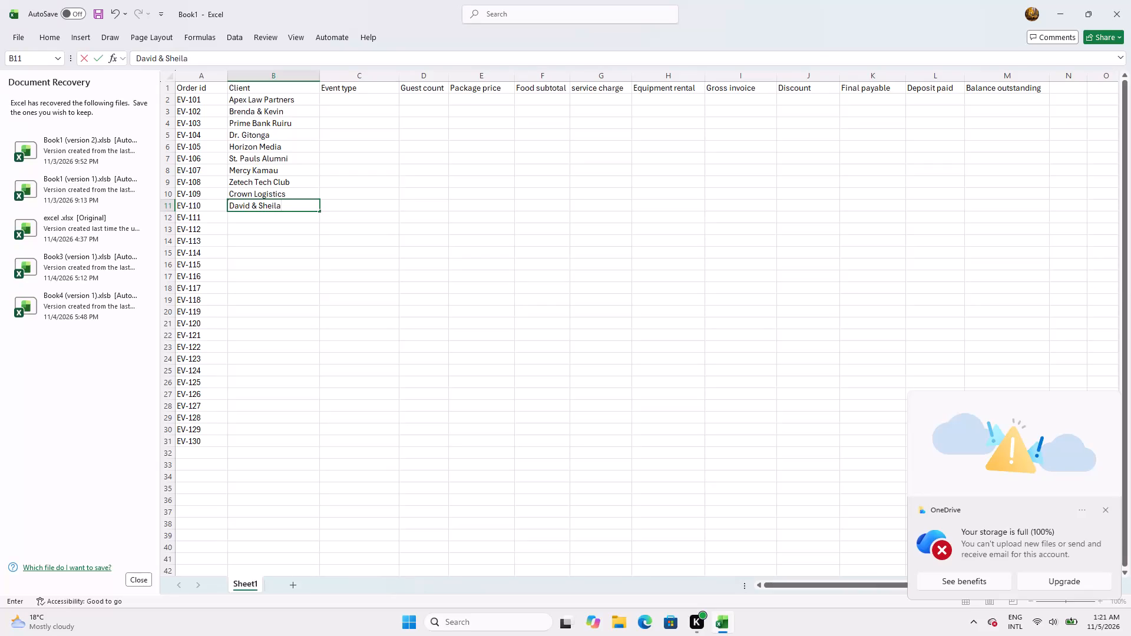
Enter "Safiri Tours" as the client for order EV-111 in cell B12.
{"action": "key", "text": "Down"}
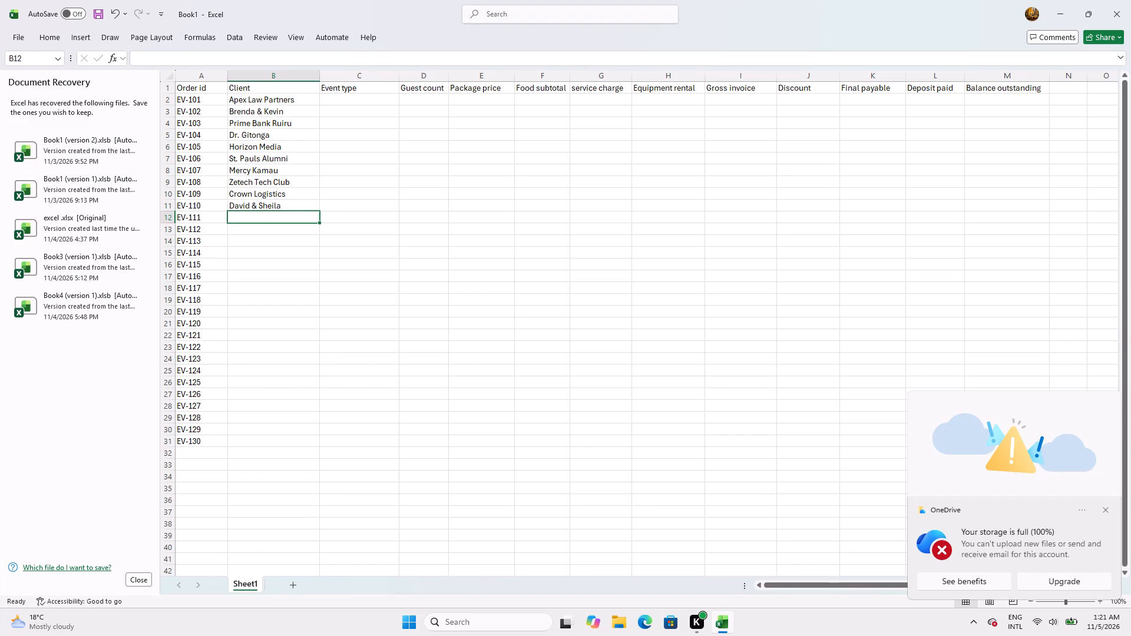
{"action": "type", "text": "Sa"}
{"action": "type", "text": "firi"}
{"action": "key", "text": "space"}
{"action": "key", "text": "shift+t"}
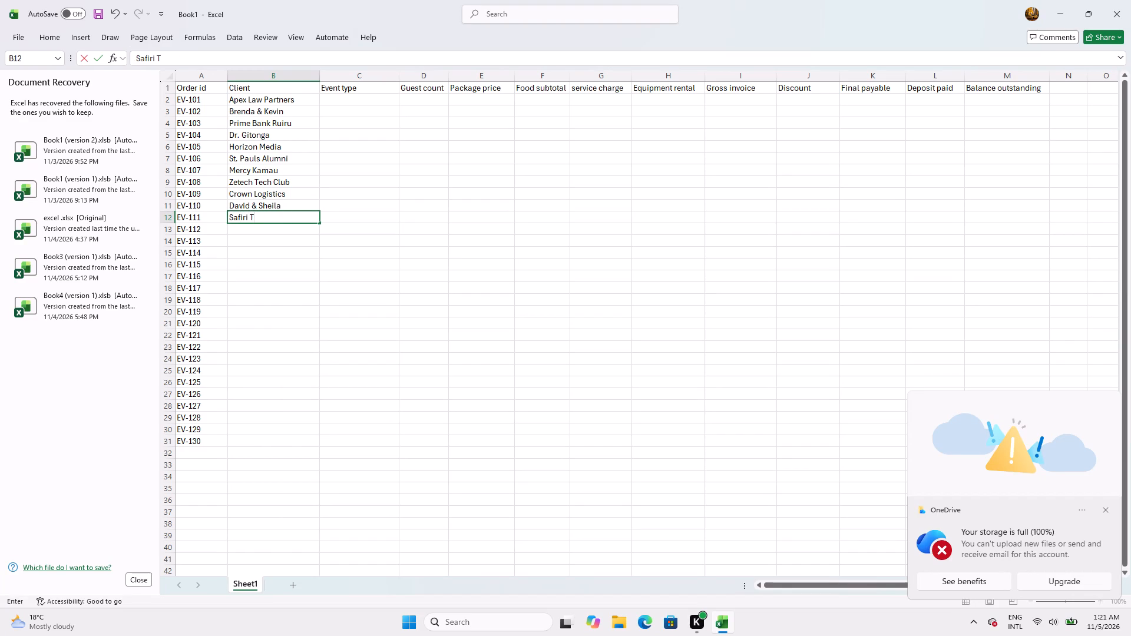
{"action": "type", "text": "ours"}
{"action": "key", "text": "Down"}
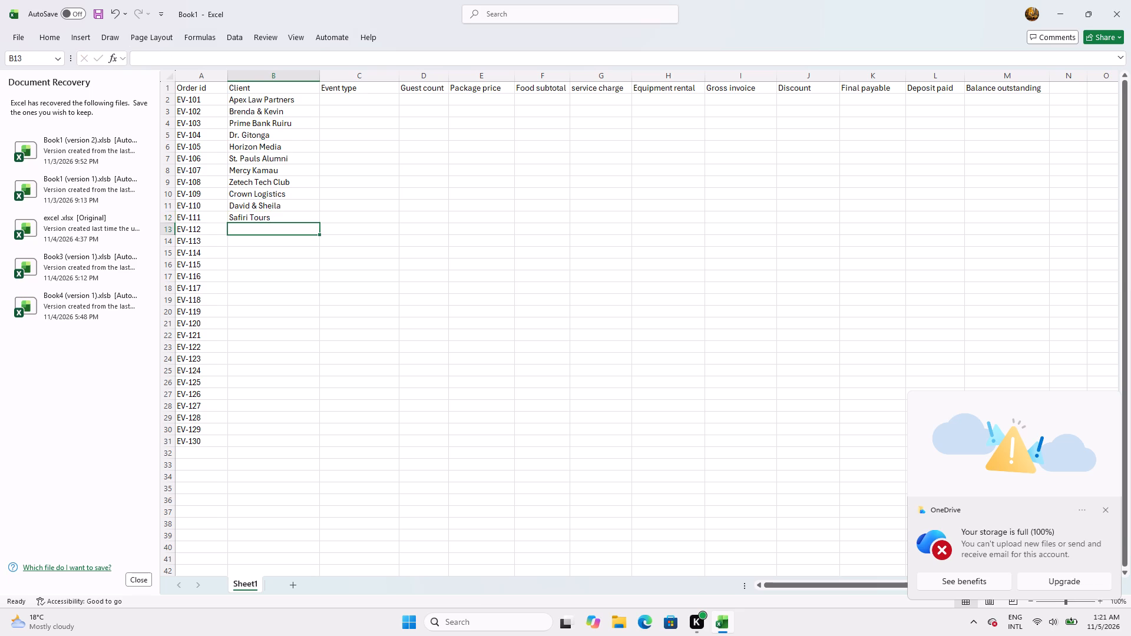
Enter "Oasis Church Youth" as the client for order EV-112 in cell B13.
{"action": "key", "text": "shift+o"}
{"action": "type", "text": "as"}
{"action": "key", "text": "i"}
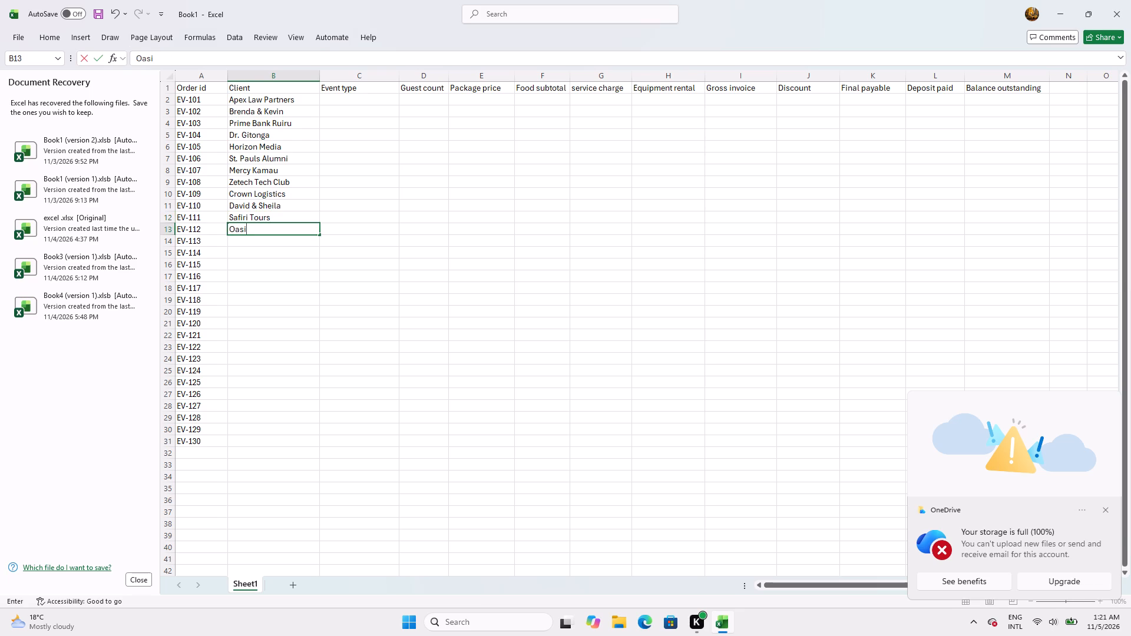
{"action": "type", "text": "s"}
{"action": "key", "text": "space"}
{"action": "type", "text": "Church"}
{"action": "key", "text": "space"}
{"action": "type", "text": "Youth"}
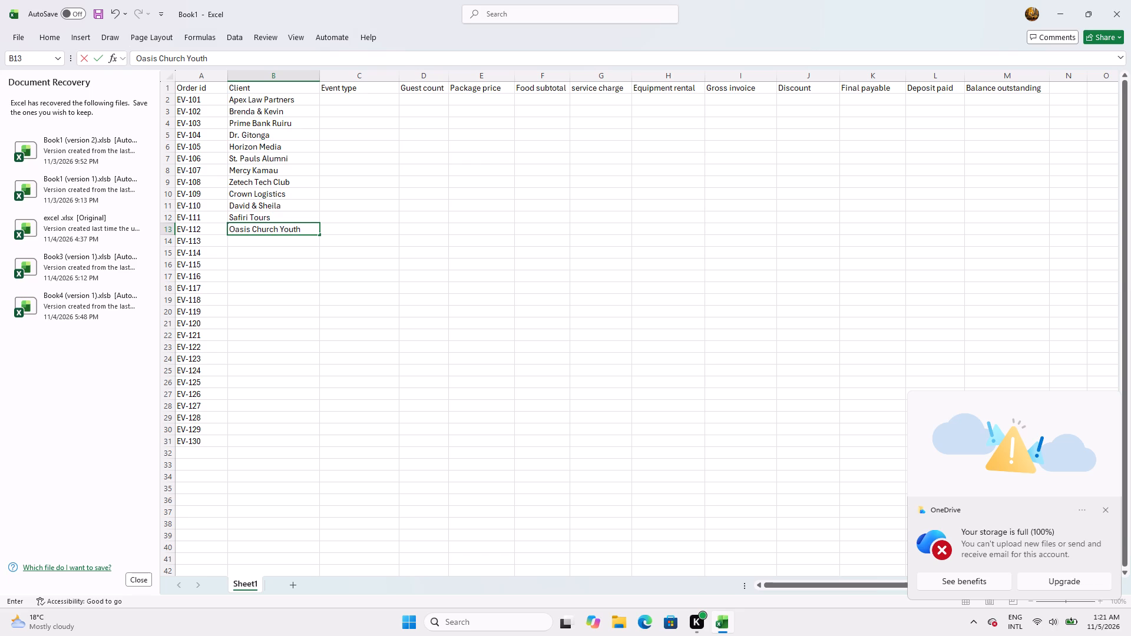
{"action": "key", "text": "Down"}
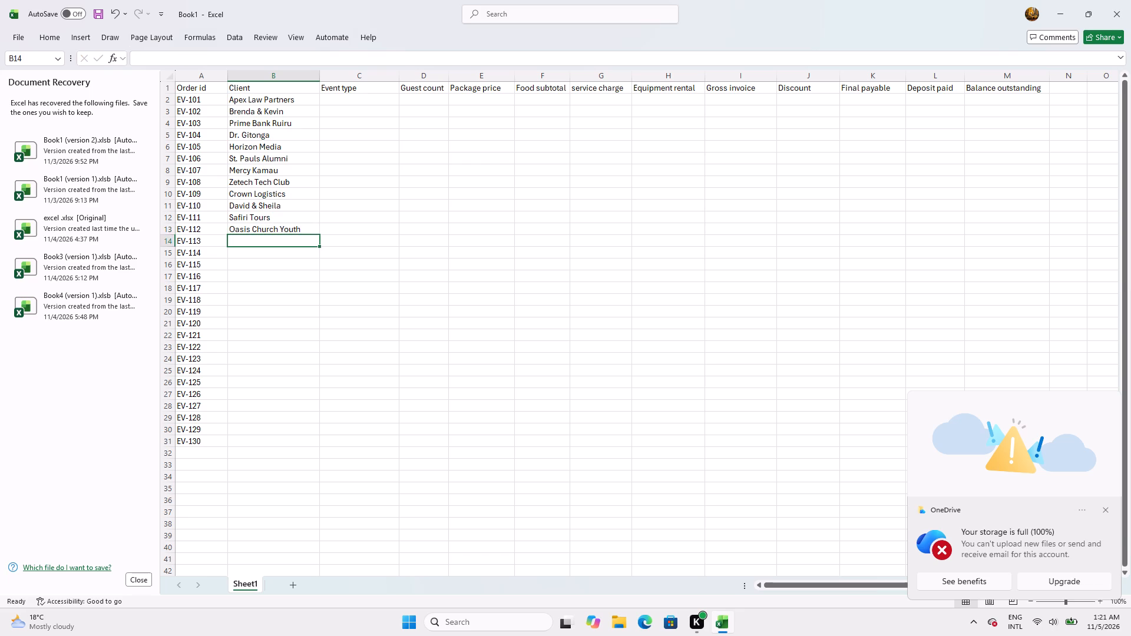
Enter the individual doctor's title and name as the client for order EV-113 in cell B14.
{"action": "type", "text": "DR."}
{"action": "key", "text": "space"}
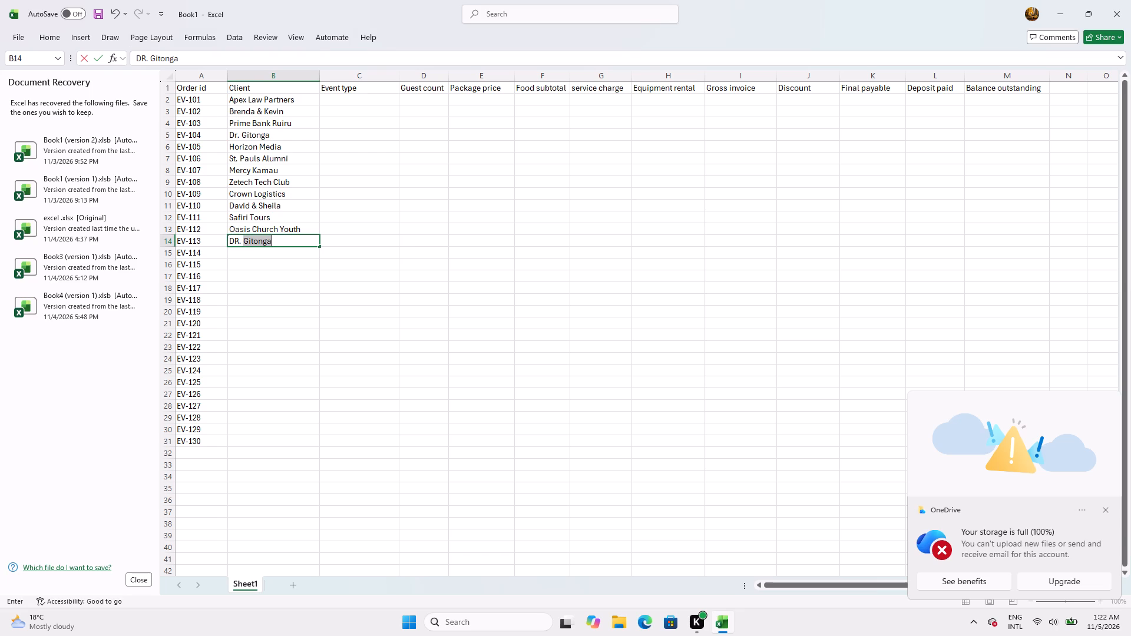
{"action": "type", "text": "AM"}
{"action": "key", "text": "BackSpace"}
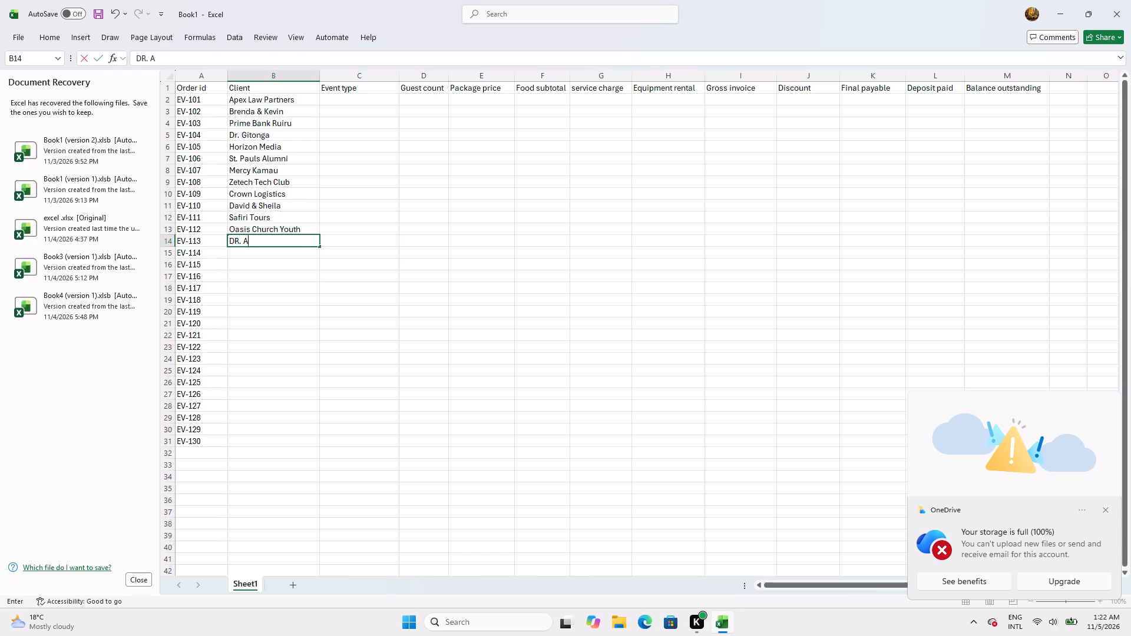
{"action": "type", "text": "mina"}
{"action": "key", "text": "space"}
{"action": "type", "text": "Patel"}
Correct the capitalization of the doctor's title in cell B14 so that it reads "Dr.".
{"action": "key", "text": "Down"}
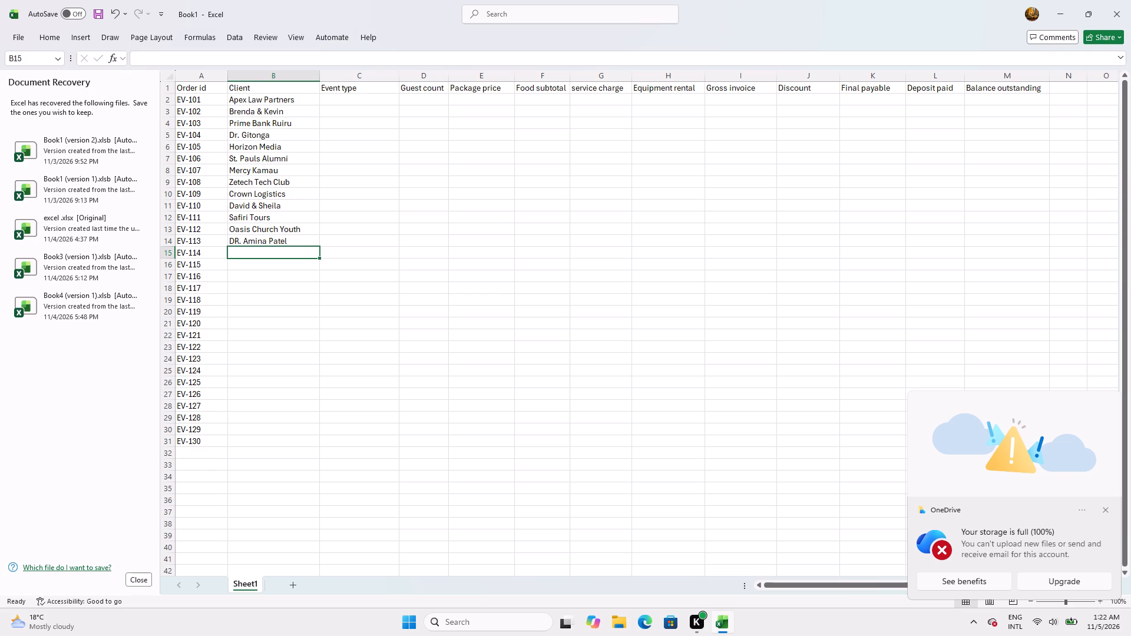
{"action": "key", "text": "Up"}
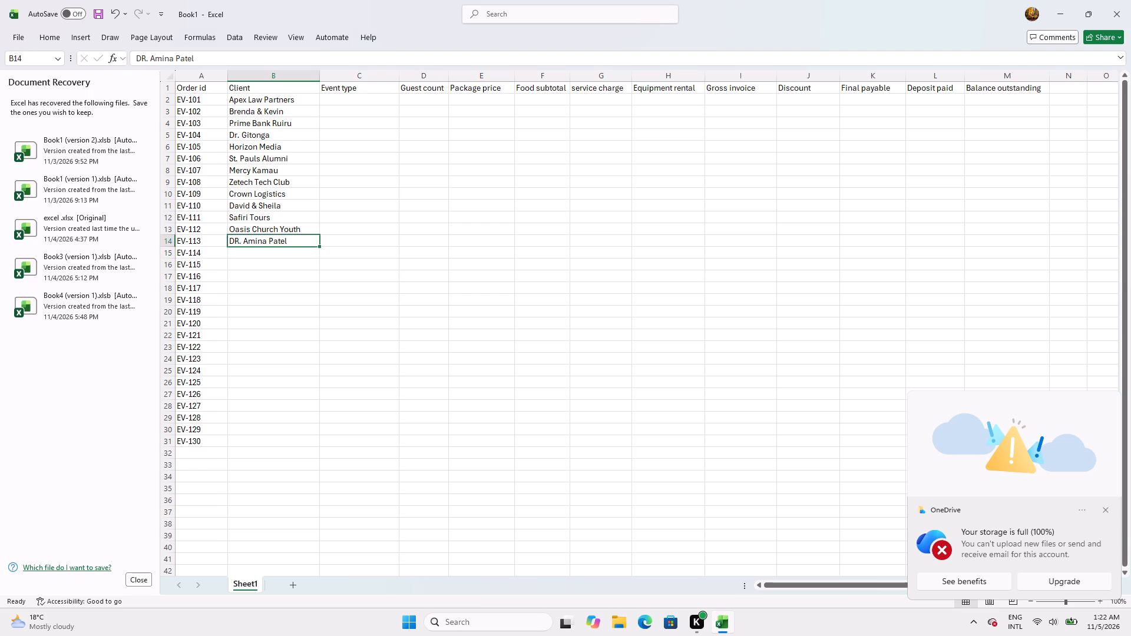
{"action": "left_click", "coordinate": [234, 240]}
{"action": "double_click", "coordinate": [239, 241]}
{"action": "key", "text": "BackSpace"}
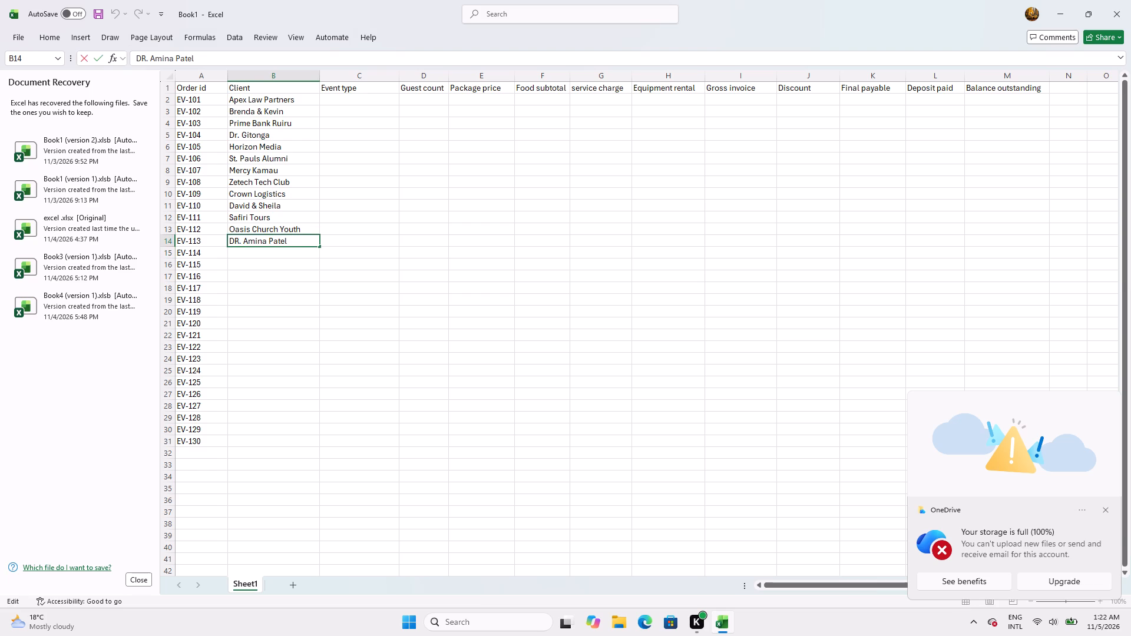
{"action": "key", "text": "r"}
{"action": "left_click", "coordinate": [259, 247]}
{"action": "left_click", "coordinate": [259, 248]}
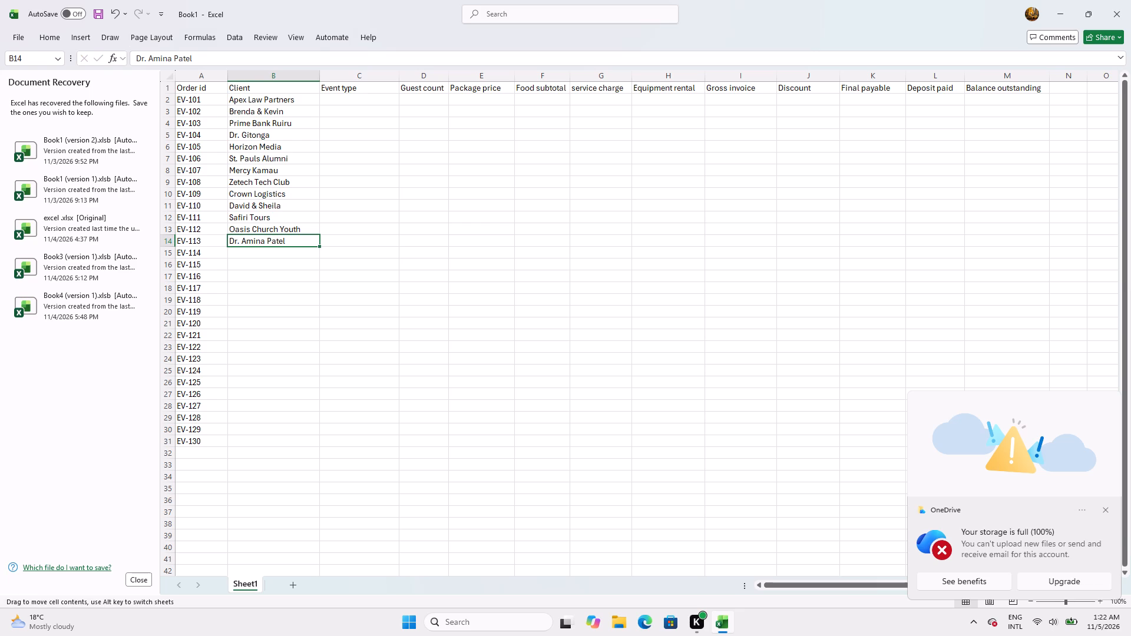
Enter "Silver Springs" as the client for order EV-114 in cell B15.
{"action": "left_click", "coordinate": [259, 257]}
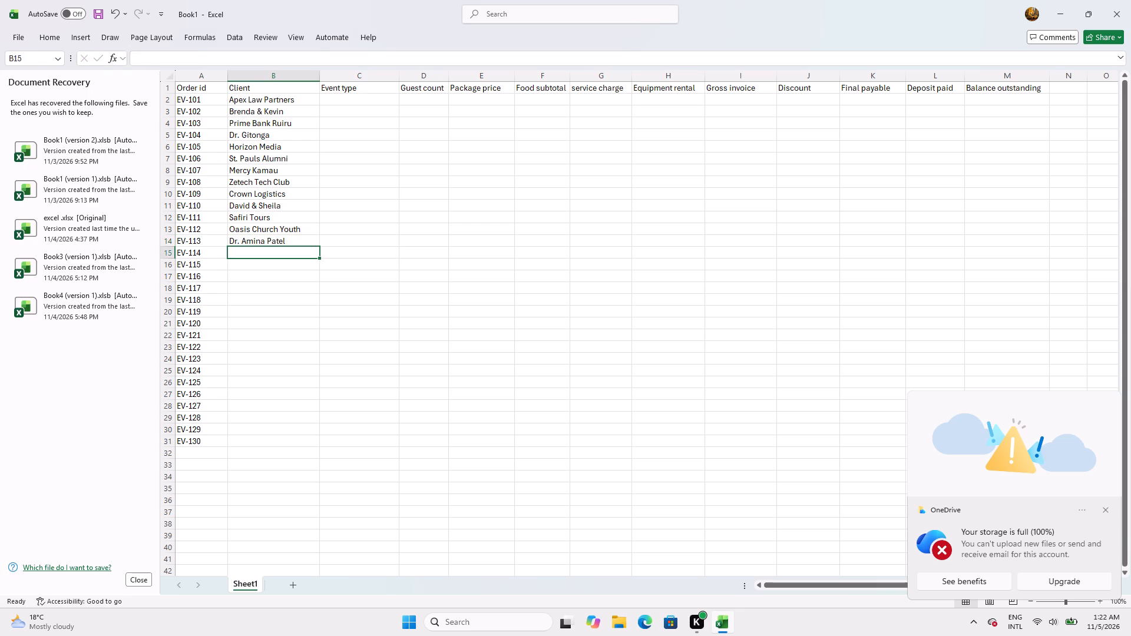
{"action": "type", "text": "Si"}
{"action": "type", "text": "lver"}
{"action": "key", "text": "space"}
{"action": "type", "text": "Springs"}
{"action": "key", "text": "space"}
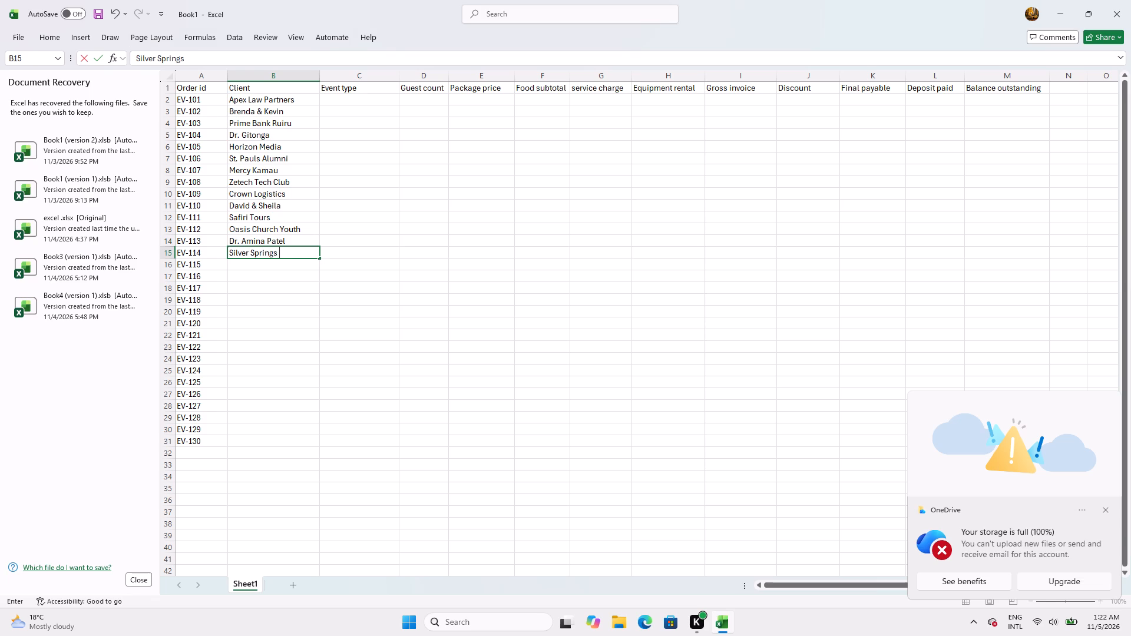
Complete the client name for order EV-114 in cell B15 as "Silver Springs High".
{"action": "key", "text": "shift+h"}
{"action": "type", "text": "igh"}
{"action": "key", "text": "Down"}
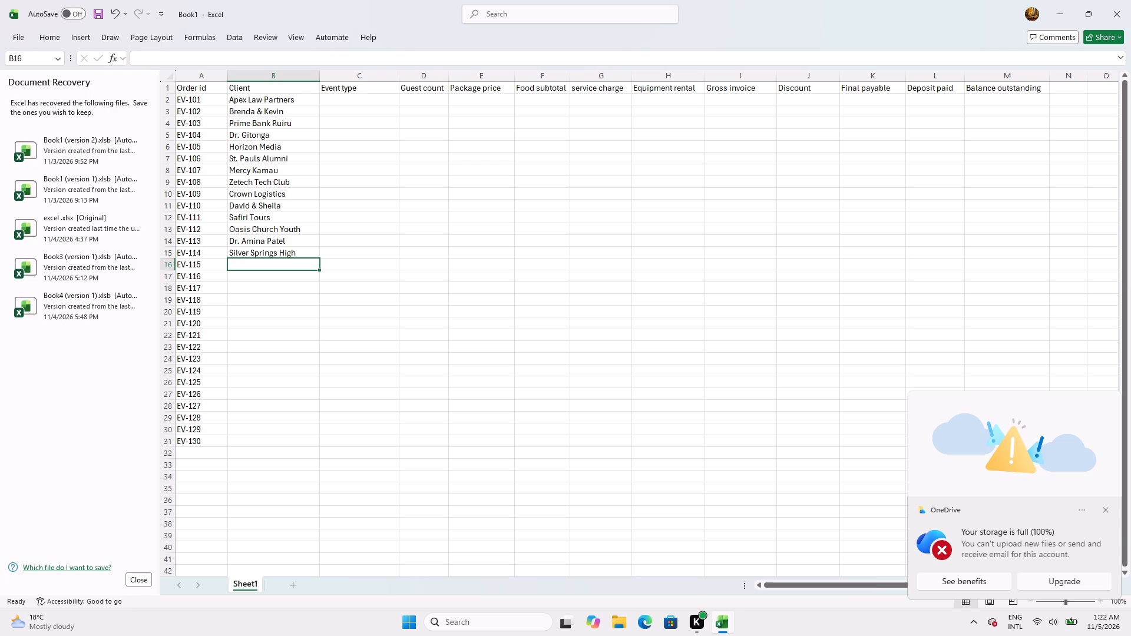
Enter "Metro Real Estate" as the client for order EV-115 in cell B16.
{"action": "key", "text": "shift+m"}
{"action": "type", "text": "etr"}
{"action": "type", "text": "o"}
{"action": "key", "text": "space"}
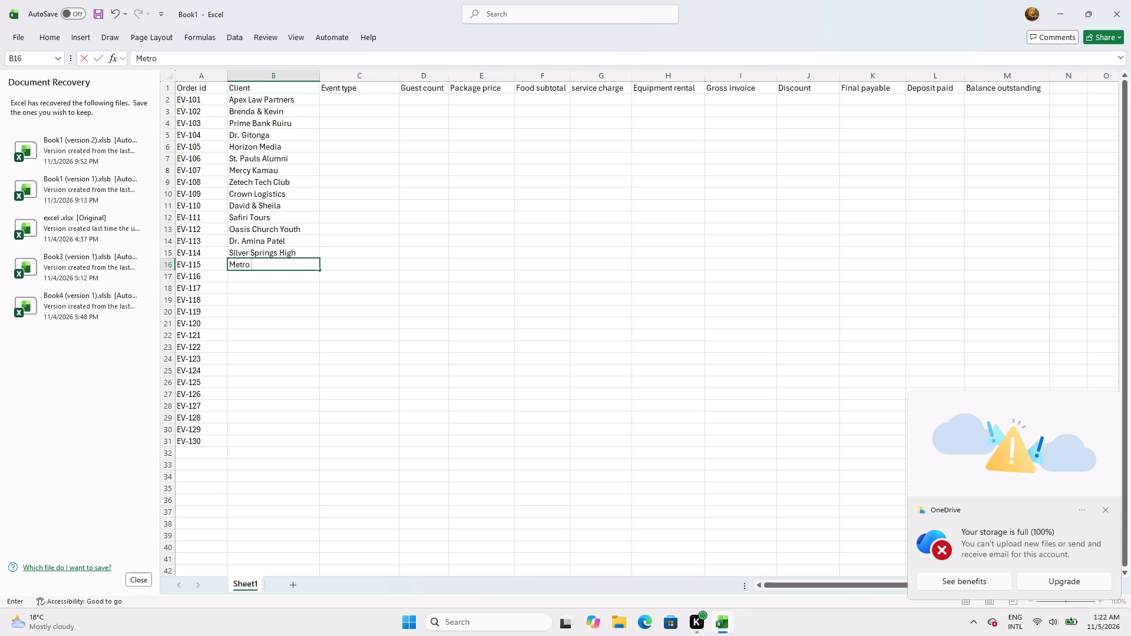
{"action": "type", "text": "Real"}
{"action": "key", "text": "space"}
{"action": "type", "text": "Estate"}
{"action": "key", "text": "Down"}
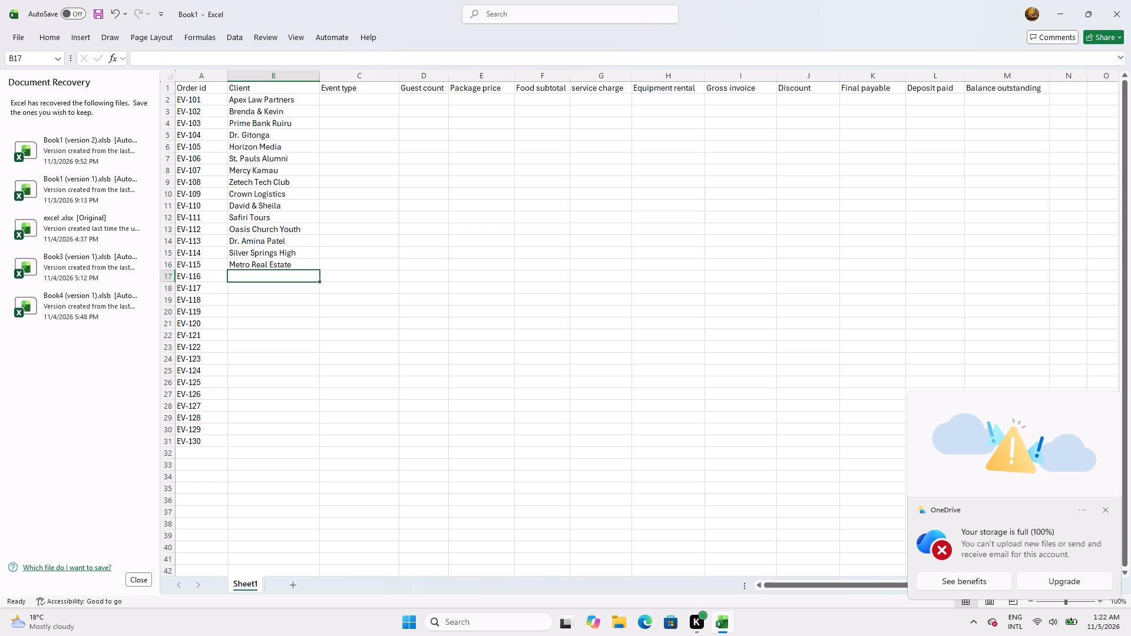
Enter "James & Cynthia" as the client for order EV-116 in cell B17.
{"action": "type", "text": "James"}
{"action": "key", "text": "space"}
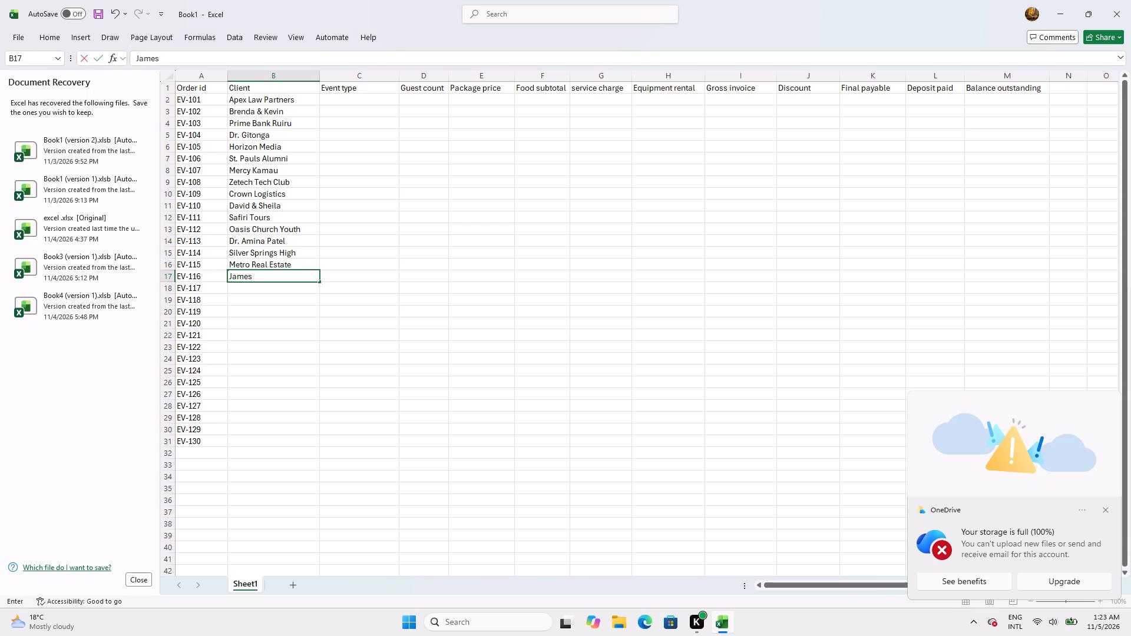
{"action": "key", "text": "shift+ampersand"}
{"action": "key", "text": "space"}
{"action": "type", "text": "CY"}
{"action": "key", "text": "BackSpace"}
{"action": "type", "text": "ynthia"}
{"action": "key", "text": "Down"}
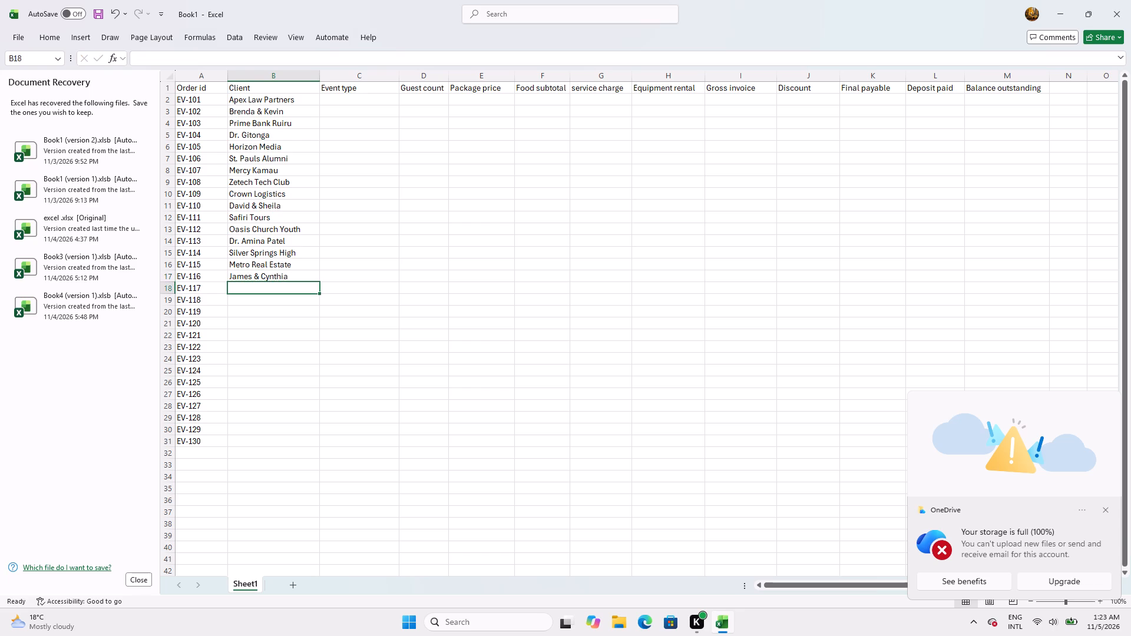
Enter "Alpha Fitness Gym" as the client for order EV-117 in cell B18.
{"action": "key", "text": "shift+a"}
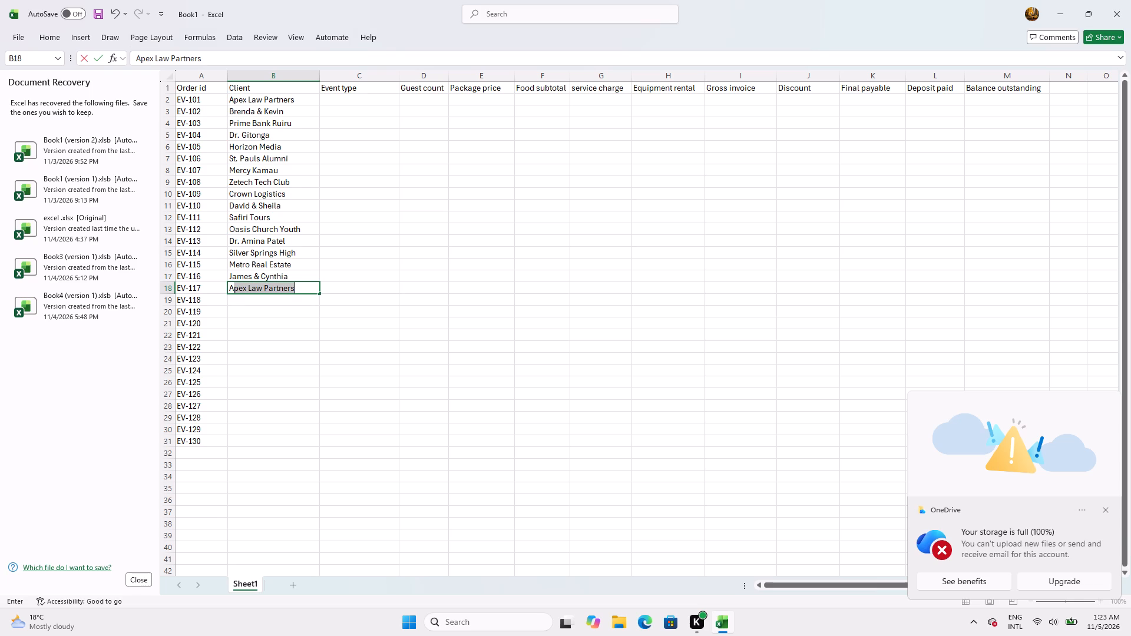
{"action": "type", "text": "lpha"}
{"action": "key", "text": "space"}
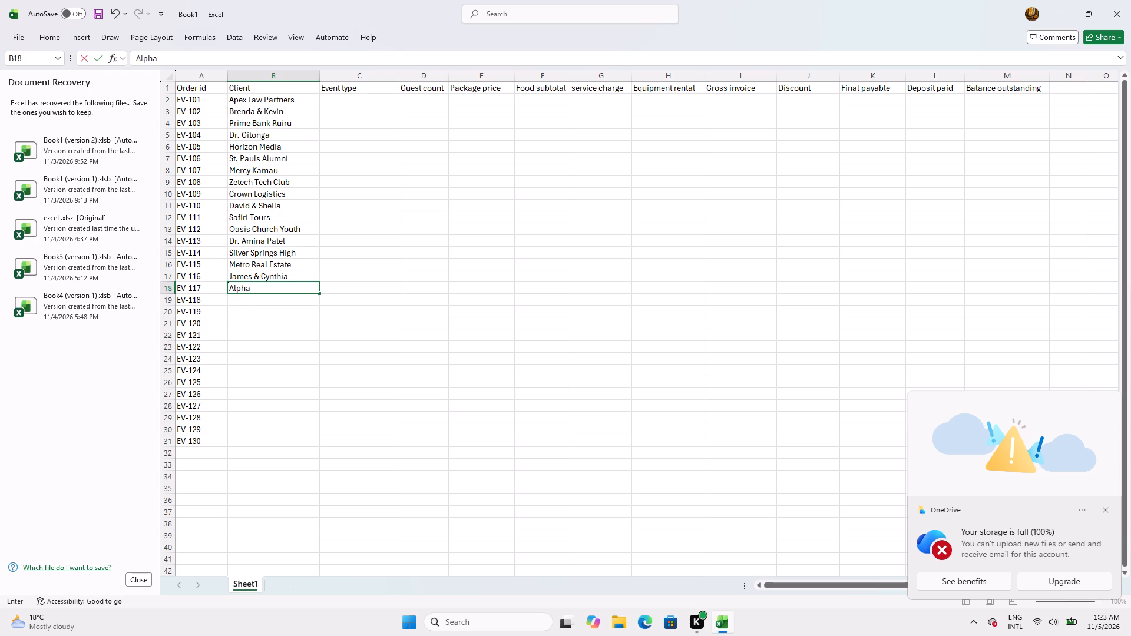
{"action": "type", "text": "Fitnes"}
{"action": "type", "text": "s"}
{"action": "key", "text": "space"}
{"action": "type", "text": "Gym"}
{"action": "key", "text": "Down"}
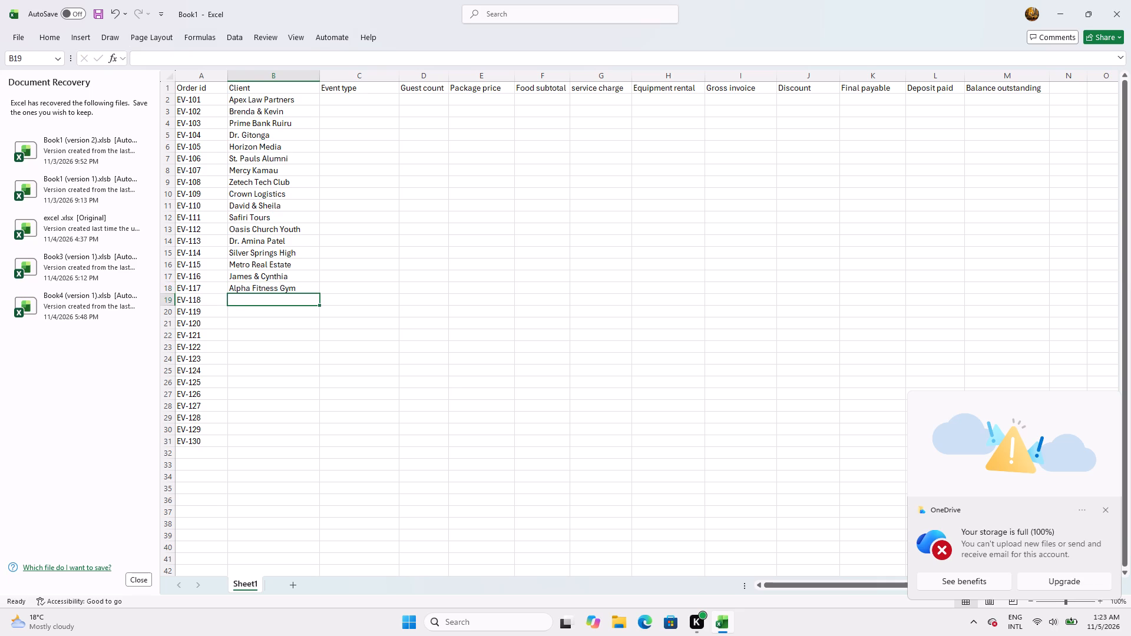
Enter "Nexus Creative Hub" as the client for order EV-118 in cell B19.
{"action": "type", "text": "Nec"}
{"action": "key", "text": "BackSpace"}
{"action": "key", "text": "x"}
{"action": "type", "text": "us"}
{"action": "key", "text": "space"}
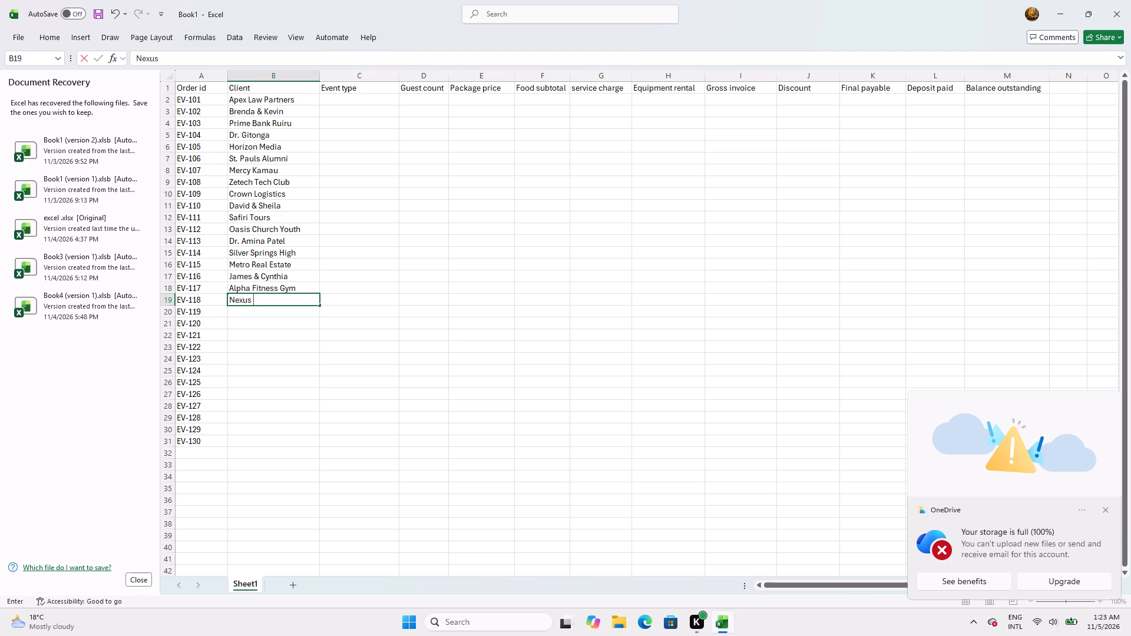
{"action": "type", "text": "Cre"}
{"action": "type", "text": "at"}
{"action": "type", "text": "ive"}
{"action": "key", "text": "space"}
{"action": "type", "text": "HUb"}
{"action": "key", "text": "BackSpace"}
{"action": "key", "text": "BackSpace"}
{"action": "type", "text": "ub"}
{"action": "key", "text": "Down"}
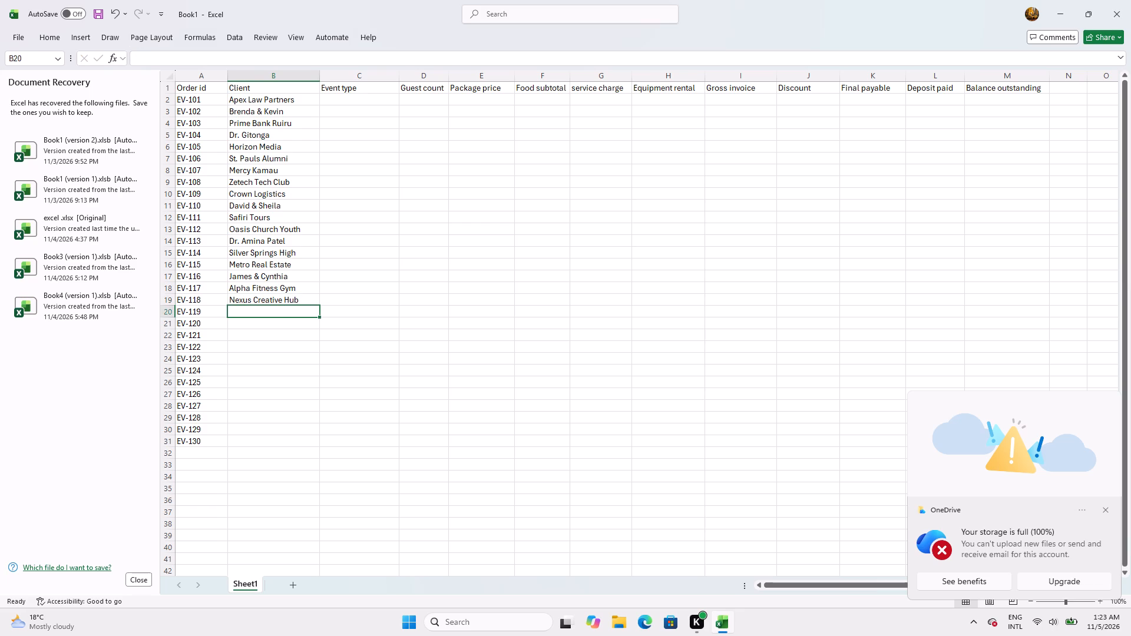
Enter "Blue Ridge School" as the client for order EV-119 in cell B20.
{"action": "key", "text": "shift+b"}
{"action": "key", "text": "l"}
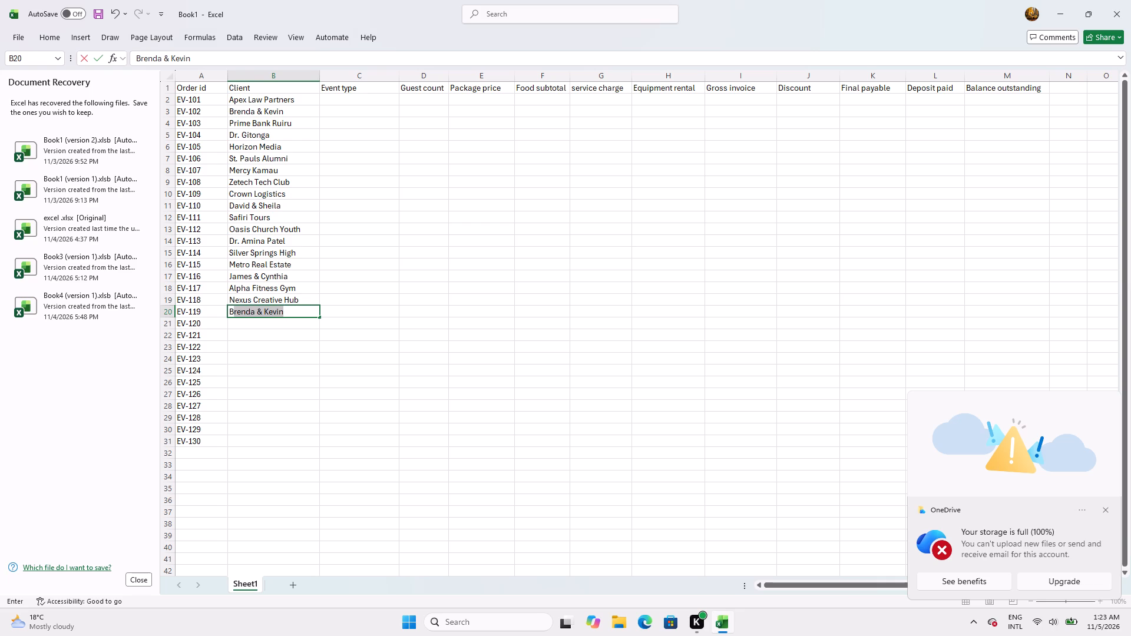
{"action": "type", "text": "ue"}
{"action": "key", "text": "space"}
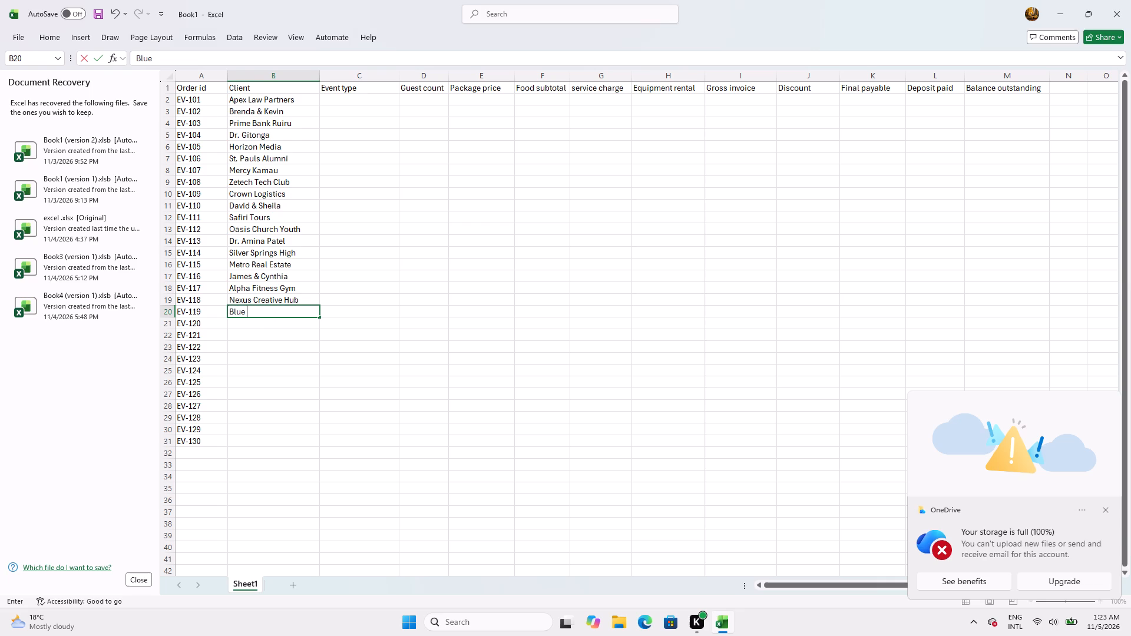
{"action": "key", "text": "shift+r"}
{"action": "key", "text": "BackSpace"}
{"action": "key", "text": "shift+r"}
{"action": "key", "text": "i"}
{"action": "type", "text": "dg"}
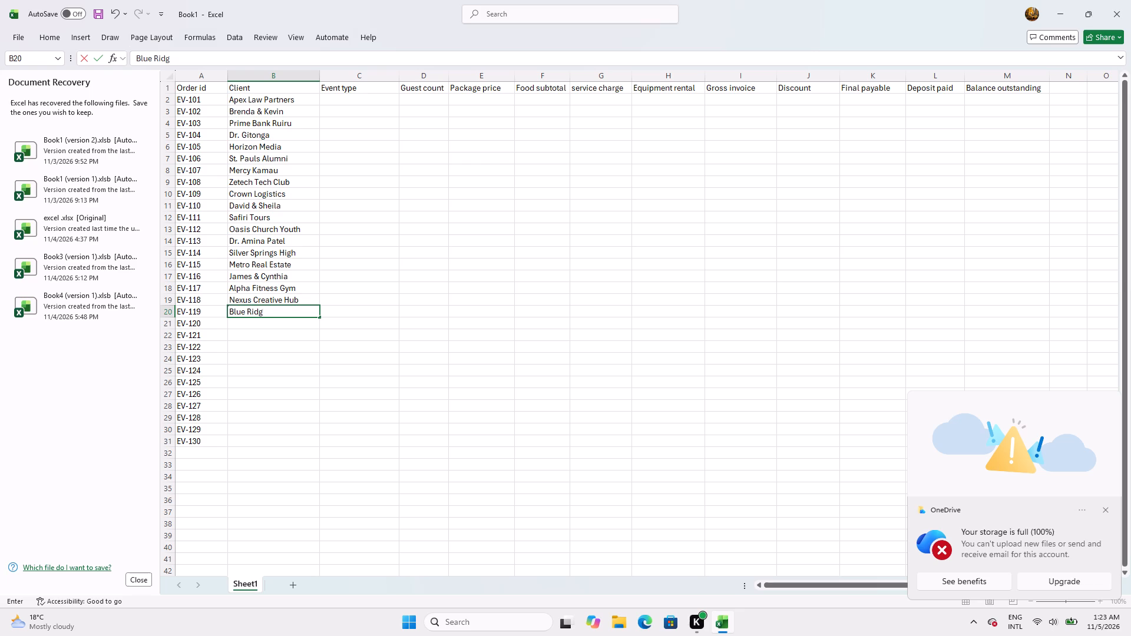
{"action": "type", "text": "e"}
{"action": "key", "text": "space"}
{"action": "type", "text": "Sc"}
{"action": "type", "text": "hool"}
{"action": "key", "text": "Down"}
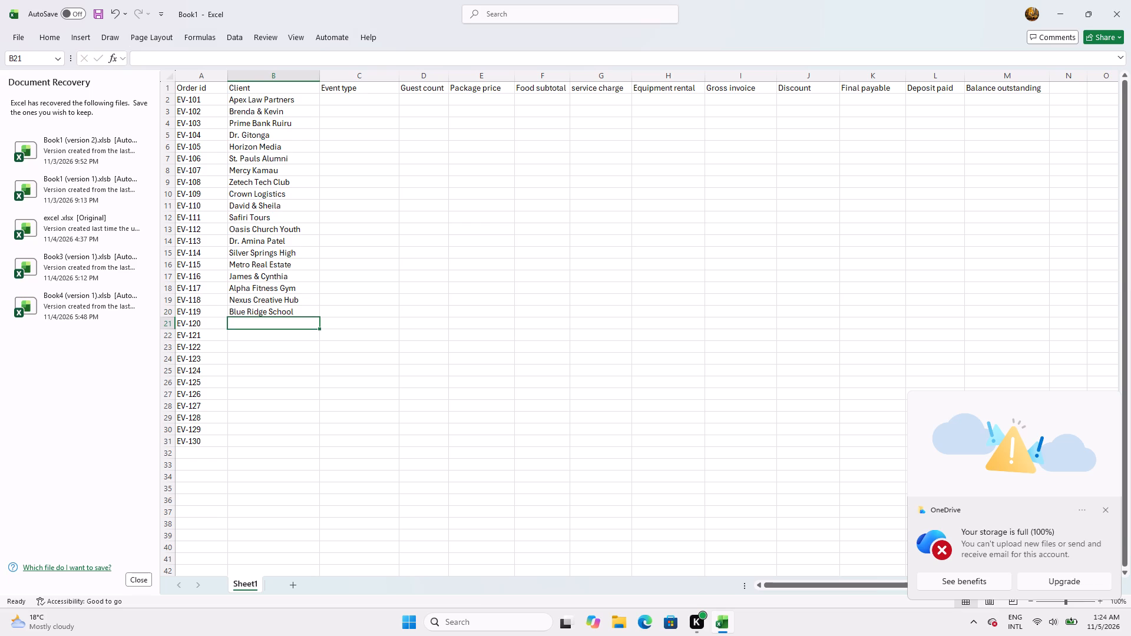
Enter the individual client's full name for order EV-120 in cell B21.
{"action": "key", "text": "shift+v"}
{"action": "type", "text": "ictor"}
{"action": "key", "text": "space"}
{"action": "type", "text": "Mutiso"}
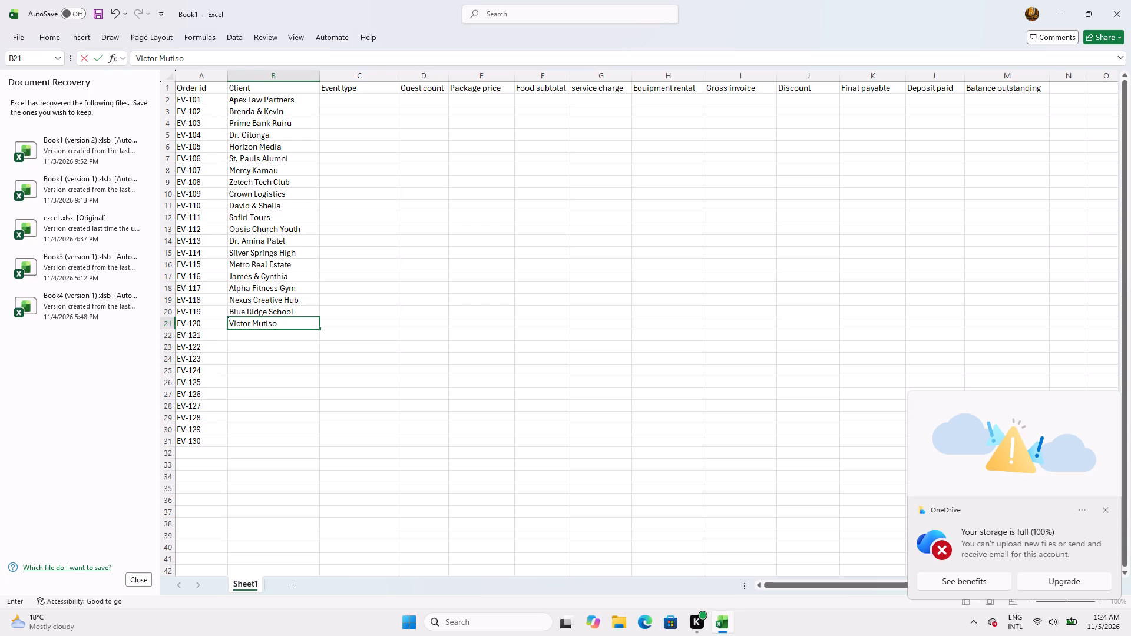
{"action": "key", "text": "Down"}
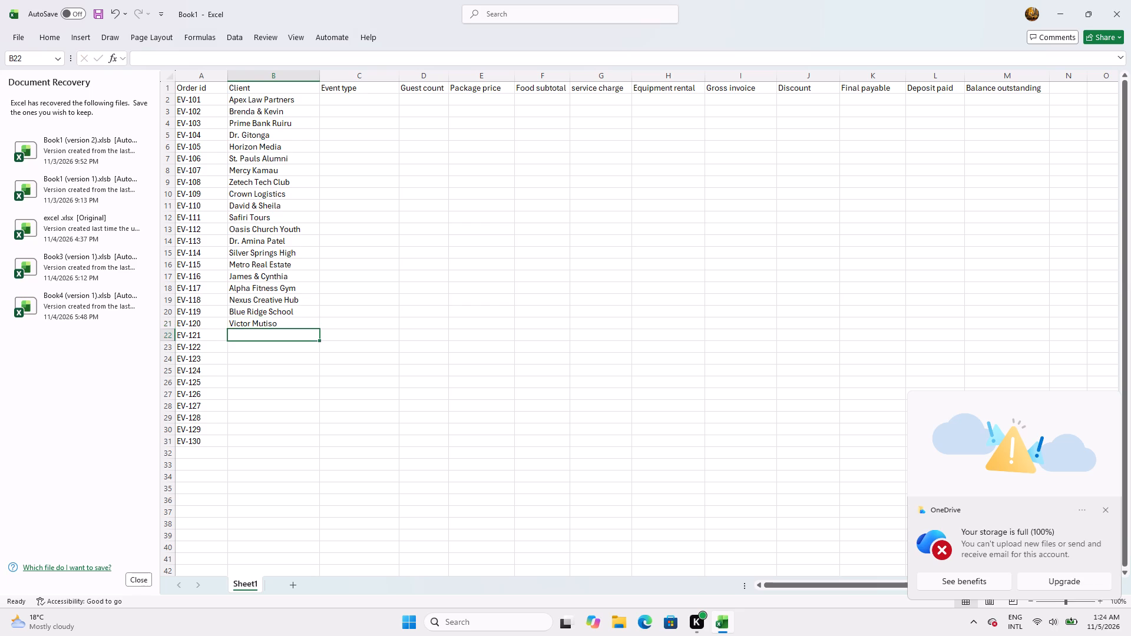
Enter "Total Energies Rep" as the client for order EV-121 in cell B22.
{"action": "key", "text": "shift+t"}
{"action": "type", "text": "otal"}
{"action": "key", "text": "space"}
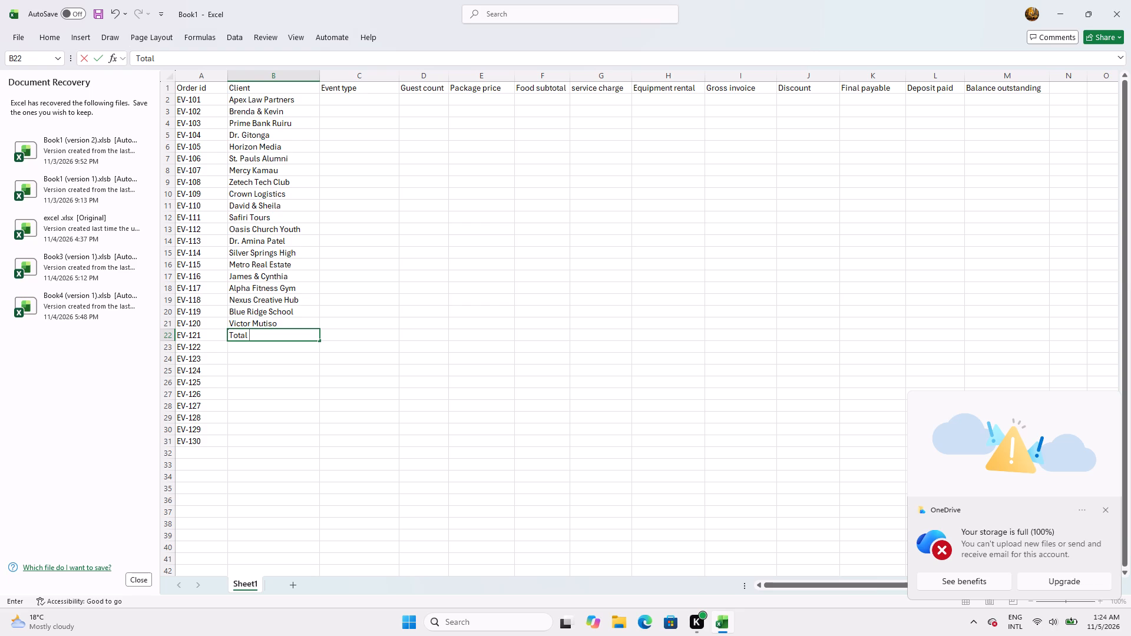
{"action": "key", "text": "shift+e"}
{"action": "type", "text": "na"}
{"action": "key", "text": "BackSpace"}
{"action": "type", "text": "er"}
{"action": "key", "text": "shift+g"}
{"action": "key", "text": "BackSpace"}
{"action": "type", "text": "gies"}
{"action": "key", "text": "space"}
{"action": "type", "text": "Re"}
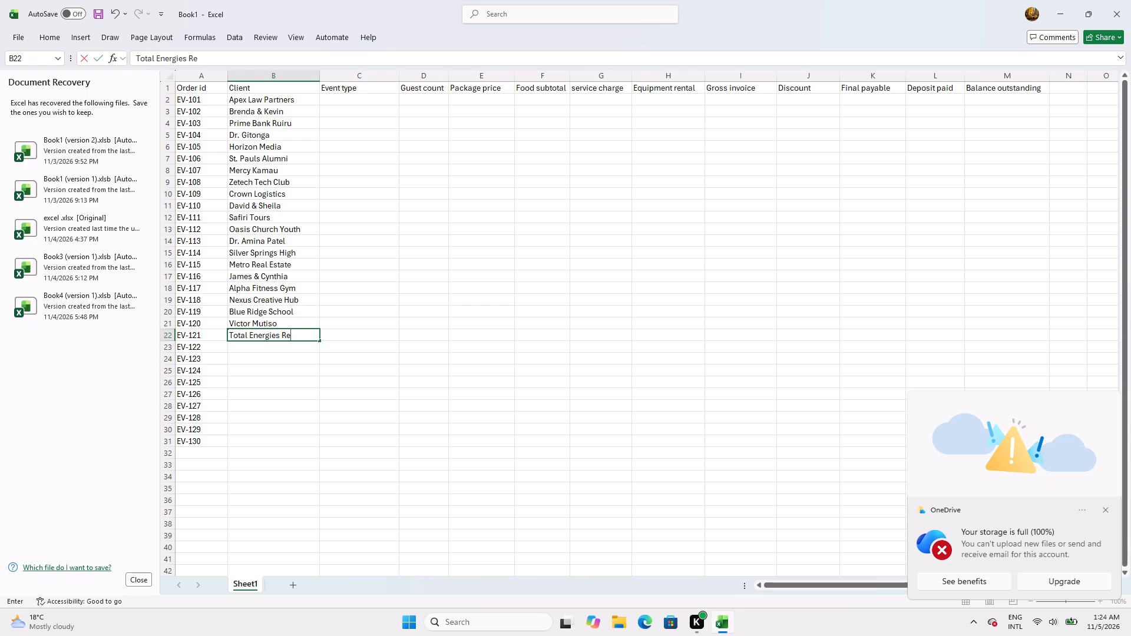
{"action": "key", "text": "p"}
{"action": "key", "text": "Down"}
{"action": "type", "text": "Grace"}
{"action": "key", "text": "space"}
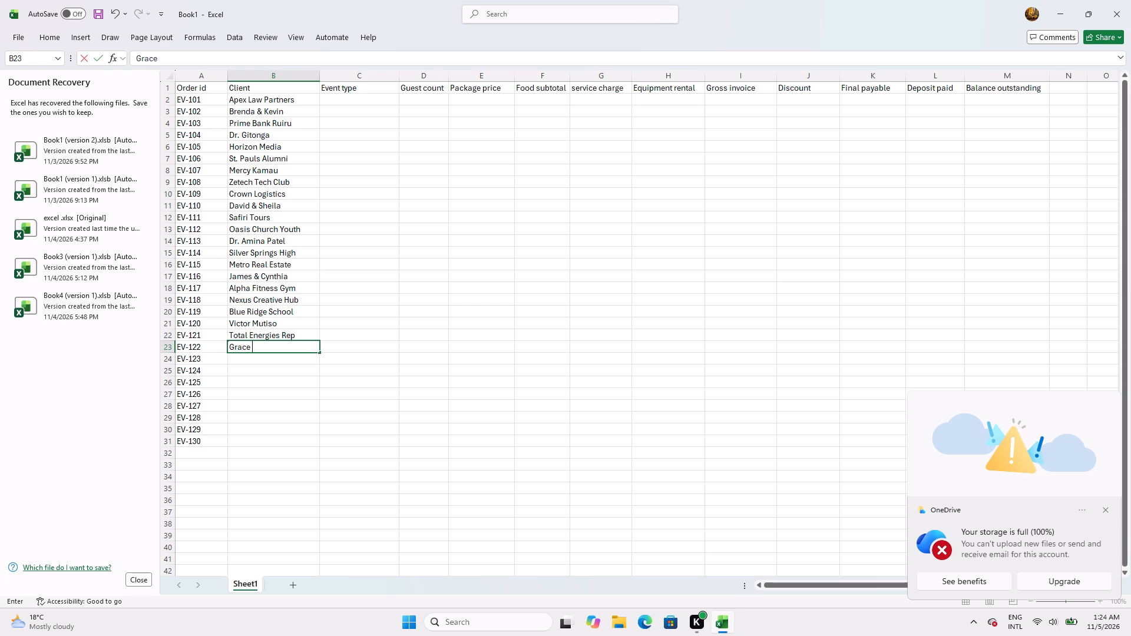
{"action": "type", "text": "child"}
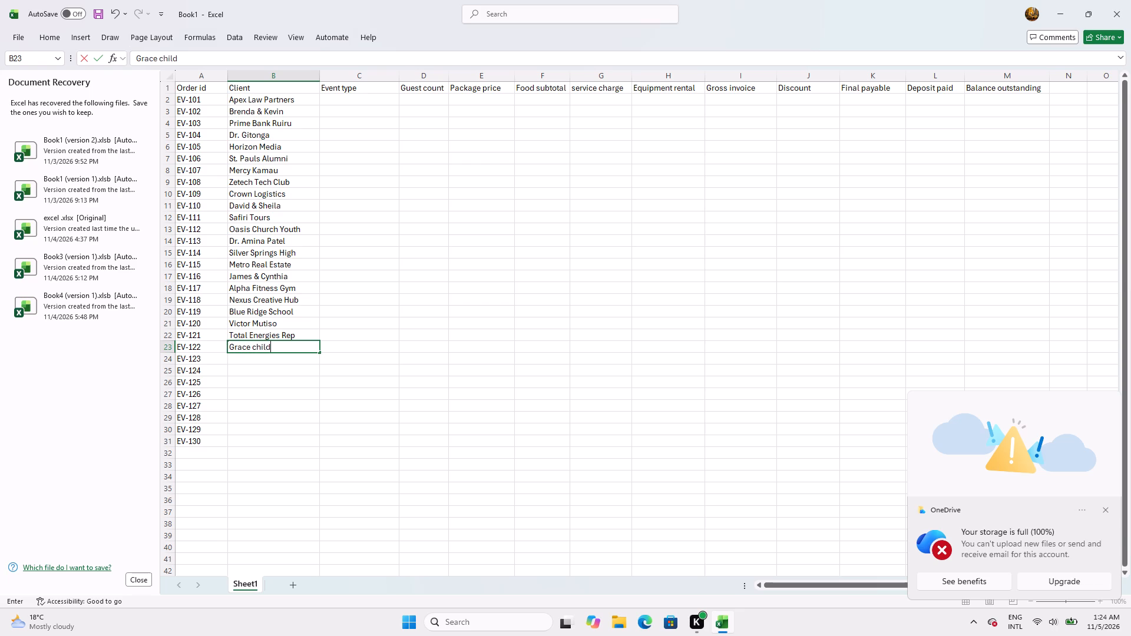
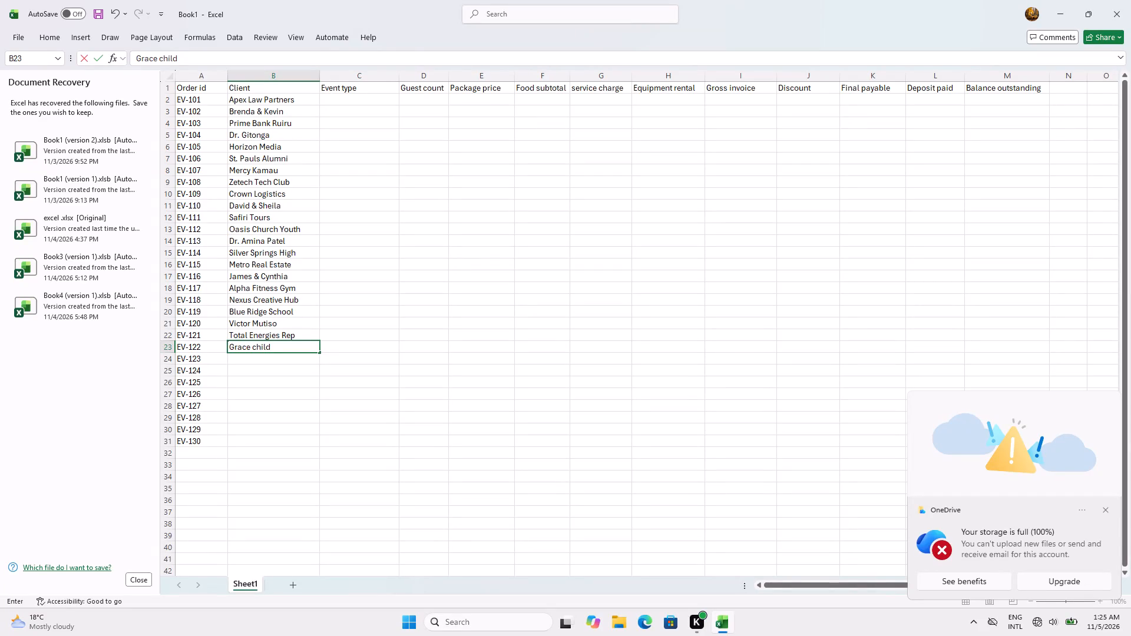
Complete the client name for order EV-122 in cell B23 as "Grace Childrem Home".
{"action": "key", "text": "BackSpace"}
{"action": "key", "text": "BackSpace"}
{"action": "key", "text": "BackSpace"}
{"action": "key", "text": "BackSpace"}
{"action": "key", "text": "BackSpace"}
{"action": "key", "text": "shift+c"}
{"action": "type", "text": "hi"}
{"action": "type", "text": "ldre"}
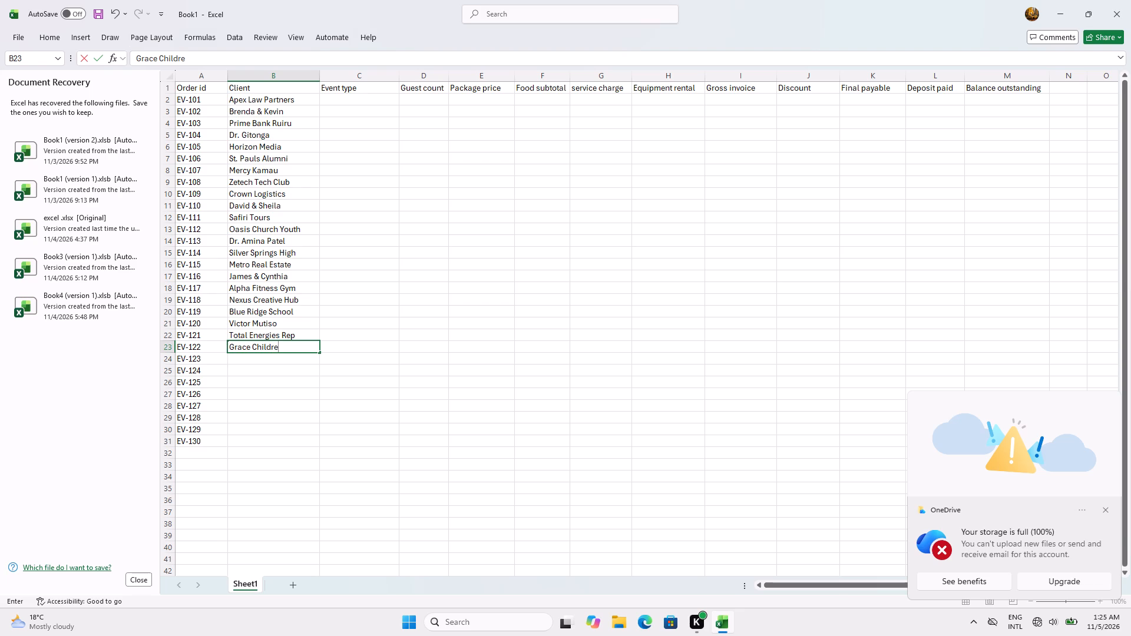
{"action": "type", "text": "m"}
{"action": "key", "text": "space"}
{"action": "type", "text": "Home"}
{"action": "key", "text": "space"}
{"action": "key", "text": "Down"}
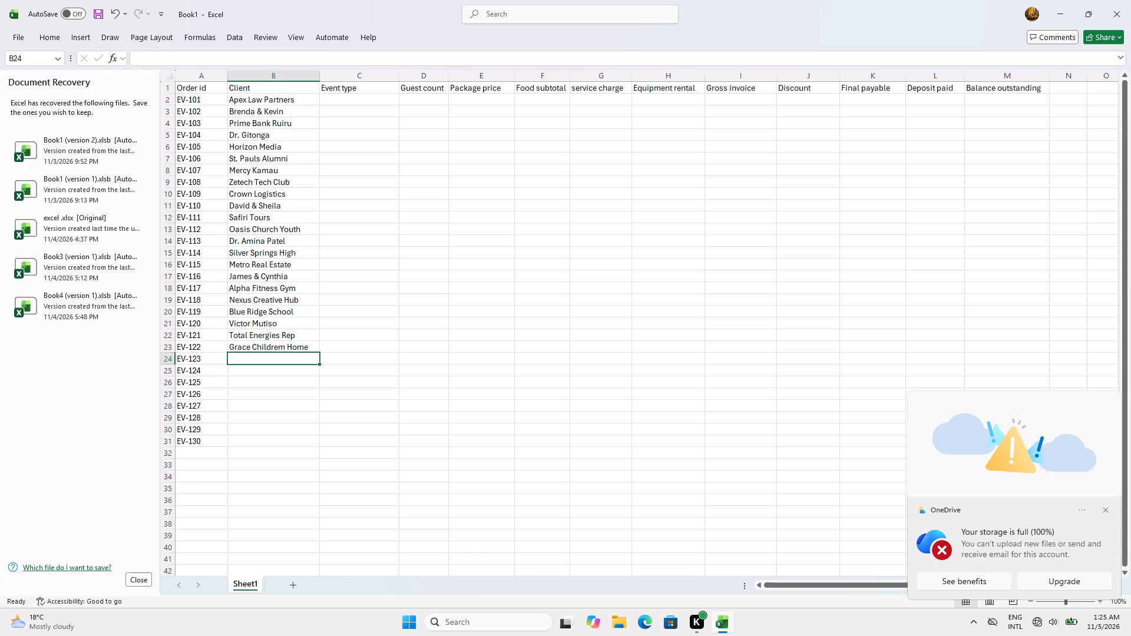
Enter "Elite Auto Garage" as the client for order EV-123 in cell B24.
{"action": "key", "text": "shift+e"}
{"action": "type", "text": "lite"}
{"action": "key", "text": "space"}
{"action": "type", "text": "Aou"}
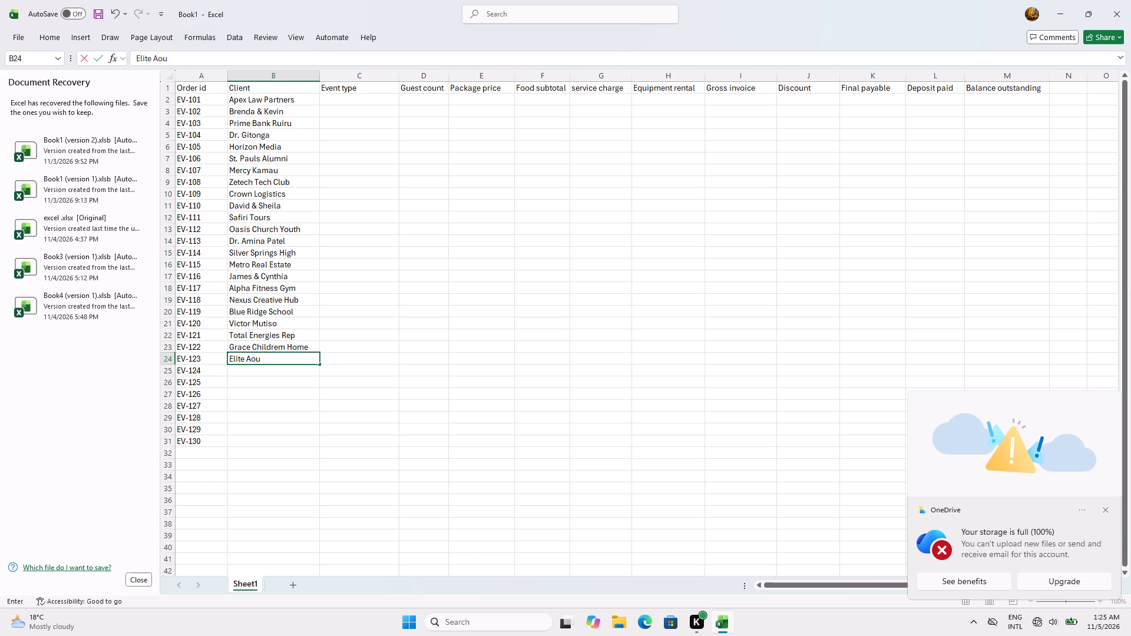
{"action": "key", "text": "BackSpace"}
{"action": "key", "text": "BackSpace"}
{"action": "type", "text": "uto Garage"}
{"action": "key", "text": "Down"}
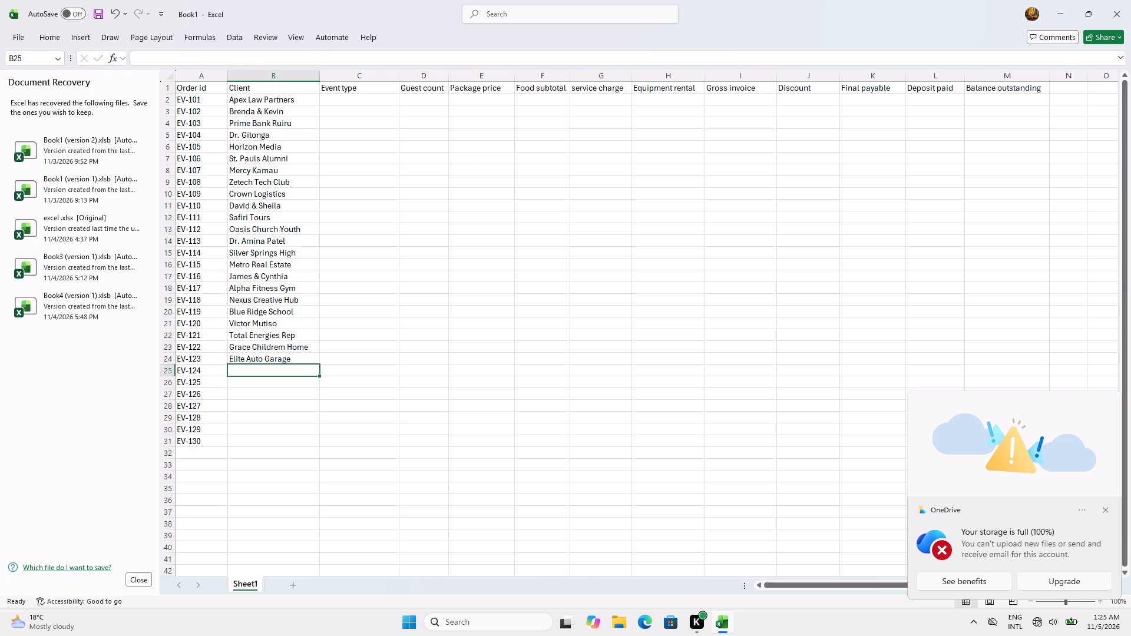
Enter the individual client's full name for order EV-124 in cell B25.
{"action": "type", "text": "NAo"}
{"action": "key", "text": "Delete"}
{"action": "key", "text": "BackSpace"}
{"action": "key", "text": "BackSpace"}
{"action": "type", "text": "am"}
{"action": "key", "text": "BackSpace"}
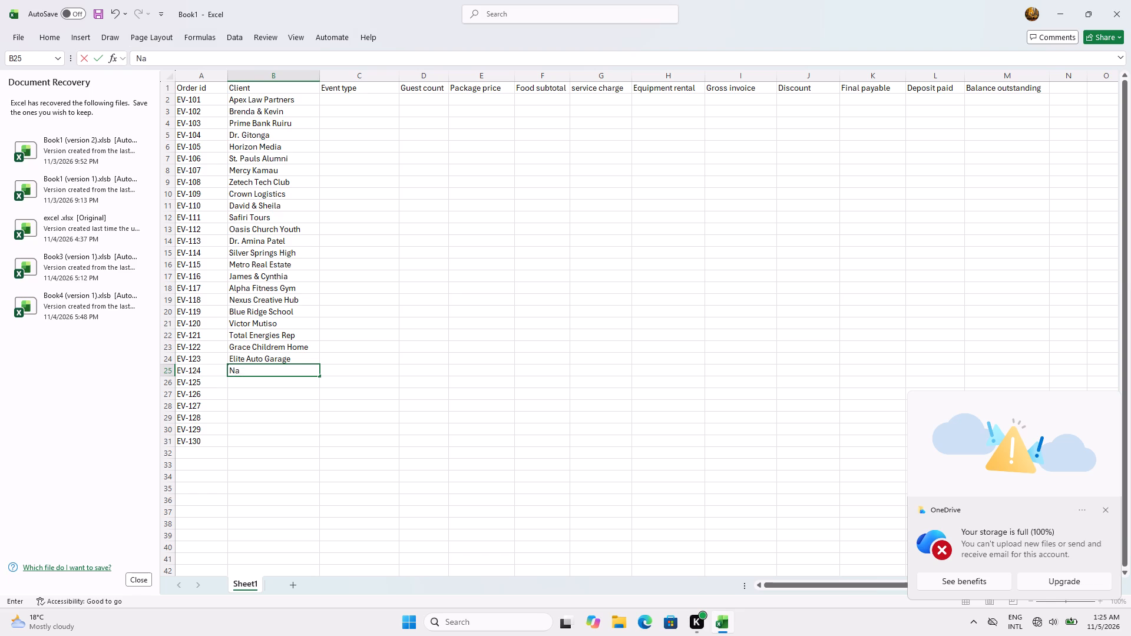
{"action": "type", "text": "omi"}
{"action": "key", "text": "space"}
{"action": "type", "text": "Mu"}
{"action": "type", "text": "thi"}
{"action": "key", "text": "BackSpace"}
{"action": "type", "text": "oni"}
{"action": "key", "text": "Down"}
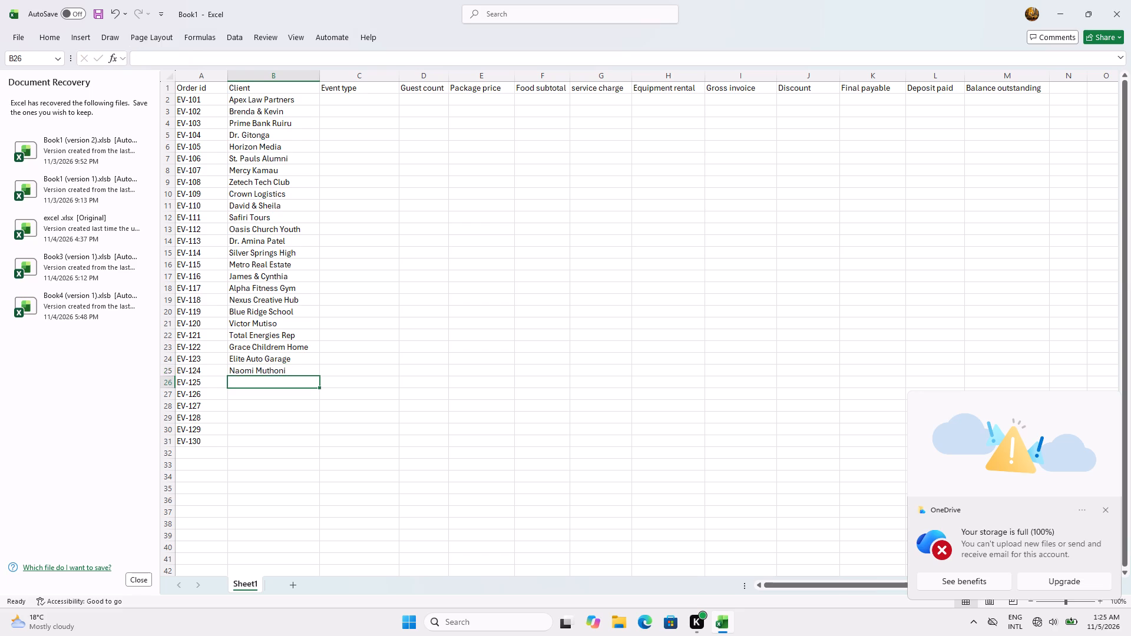
Enter "Green Hills Estate" as the client for order EV-125 in cell B26.
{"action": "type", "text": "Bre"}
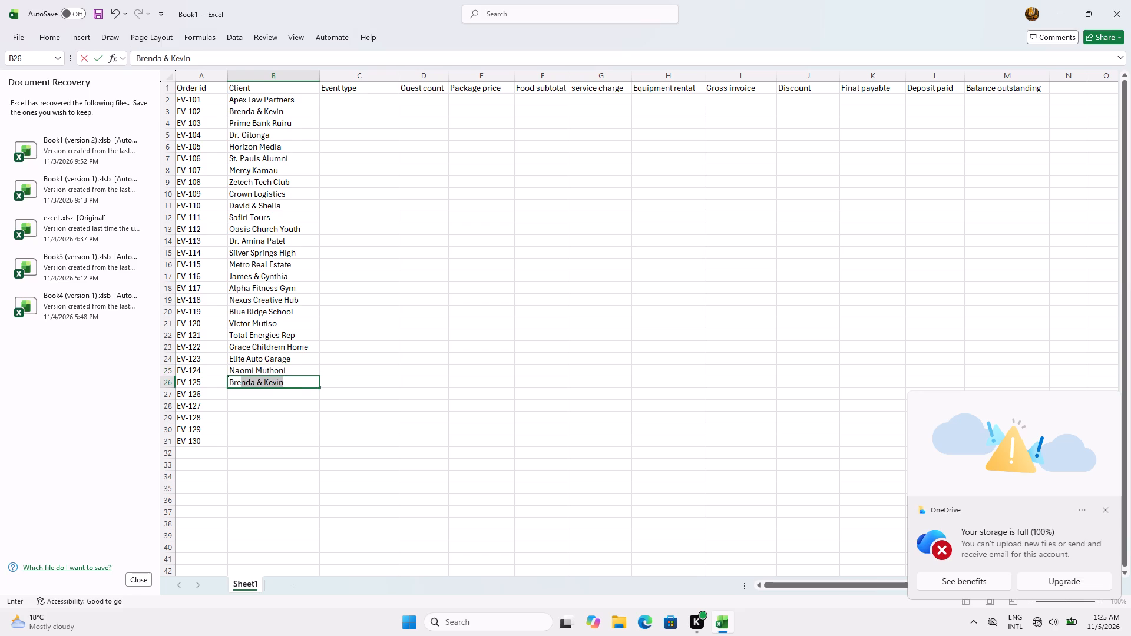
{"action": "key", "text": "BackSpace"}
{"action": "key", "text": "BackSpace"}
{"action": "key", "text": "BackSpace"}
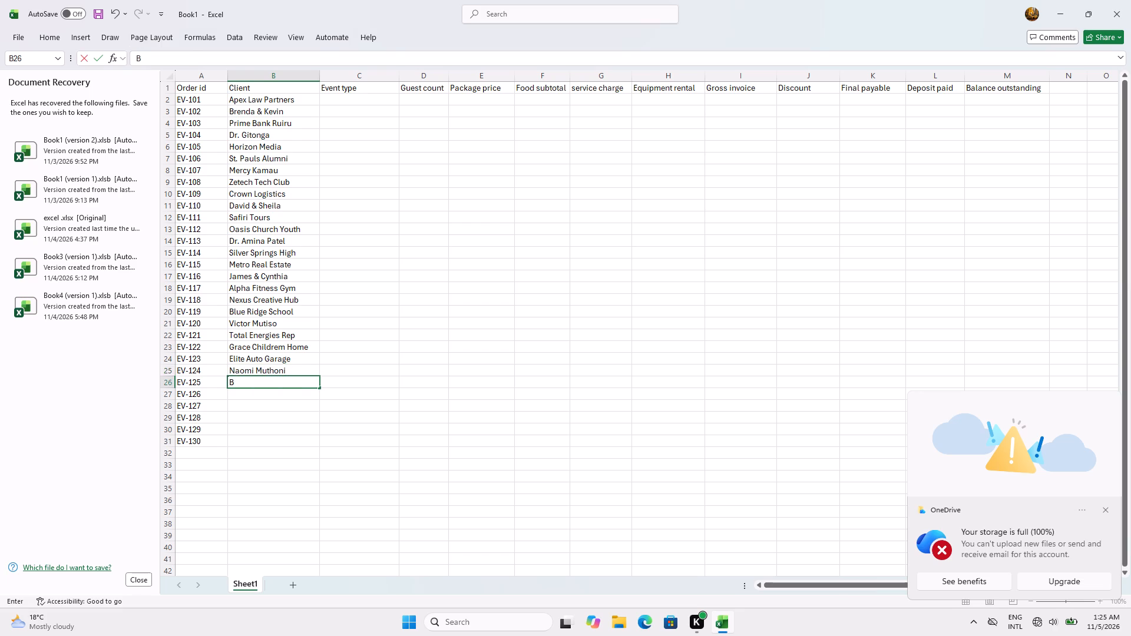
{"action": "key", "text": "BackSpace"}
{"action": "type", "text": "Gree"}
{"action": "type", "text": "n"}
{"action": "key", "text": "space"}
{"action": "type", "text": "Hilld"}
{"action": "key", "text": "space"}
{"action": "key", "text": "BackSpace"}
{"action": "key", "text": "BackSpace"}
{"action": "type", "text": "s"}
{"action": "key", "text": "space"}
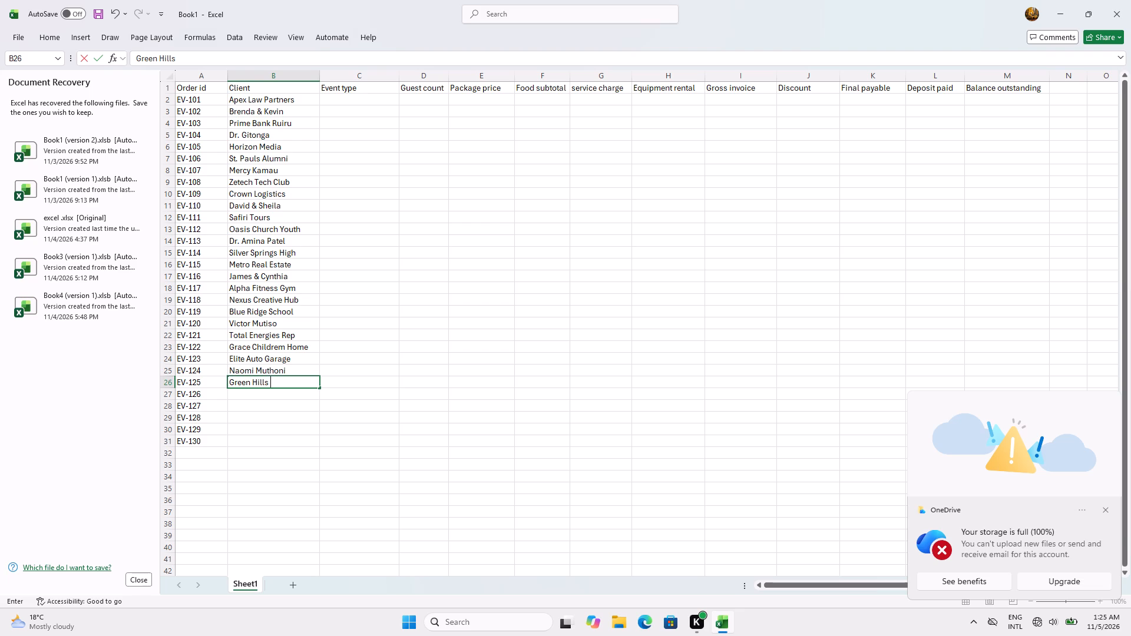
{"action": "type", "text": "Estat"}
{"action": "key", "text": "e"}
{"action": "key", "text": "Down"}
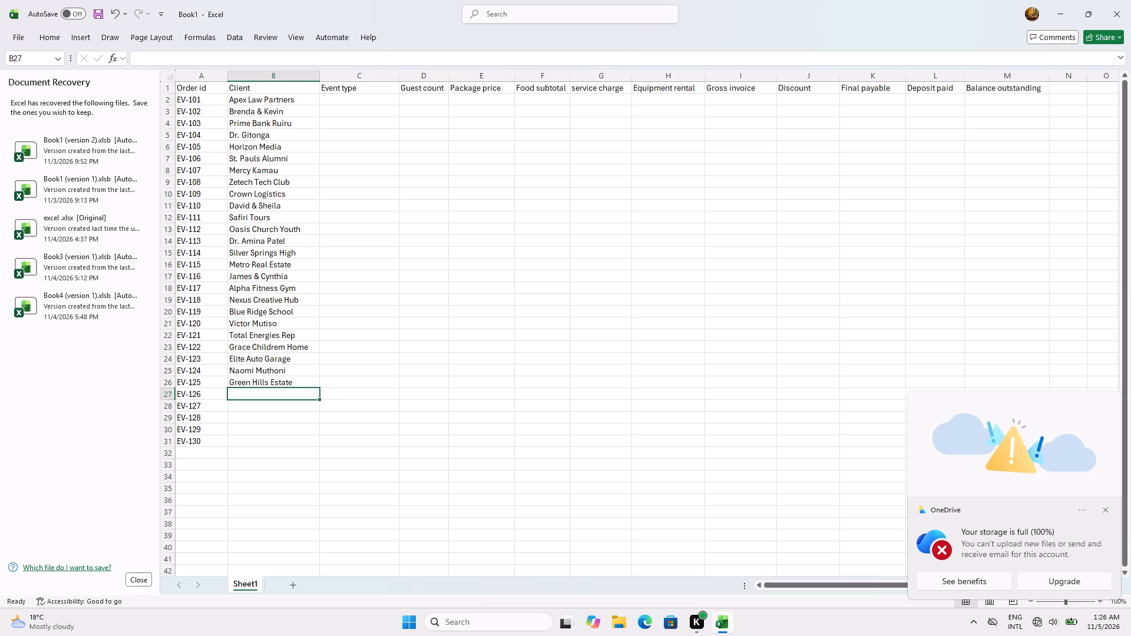
Enter "Centum Capital" as the client for order EV-126 in cell B27.
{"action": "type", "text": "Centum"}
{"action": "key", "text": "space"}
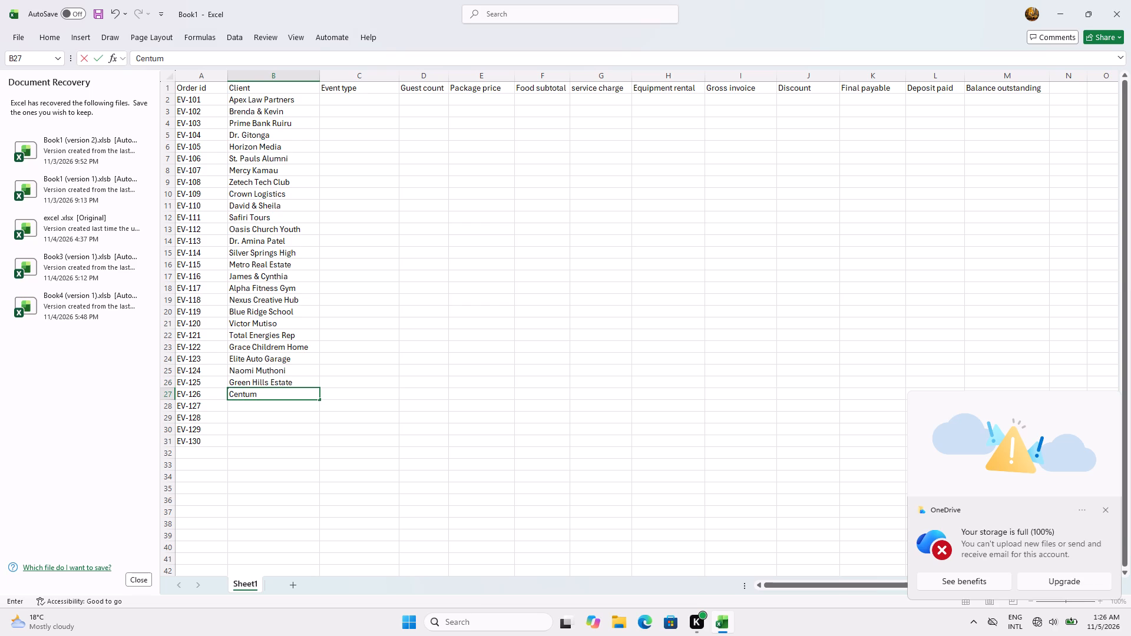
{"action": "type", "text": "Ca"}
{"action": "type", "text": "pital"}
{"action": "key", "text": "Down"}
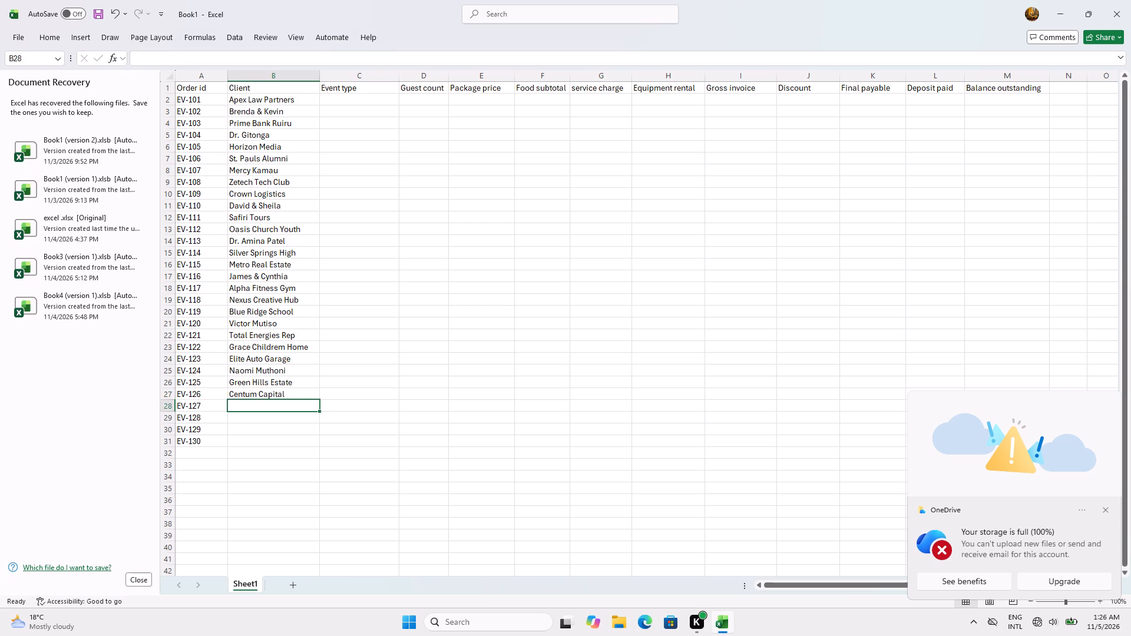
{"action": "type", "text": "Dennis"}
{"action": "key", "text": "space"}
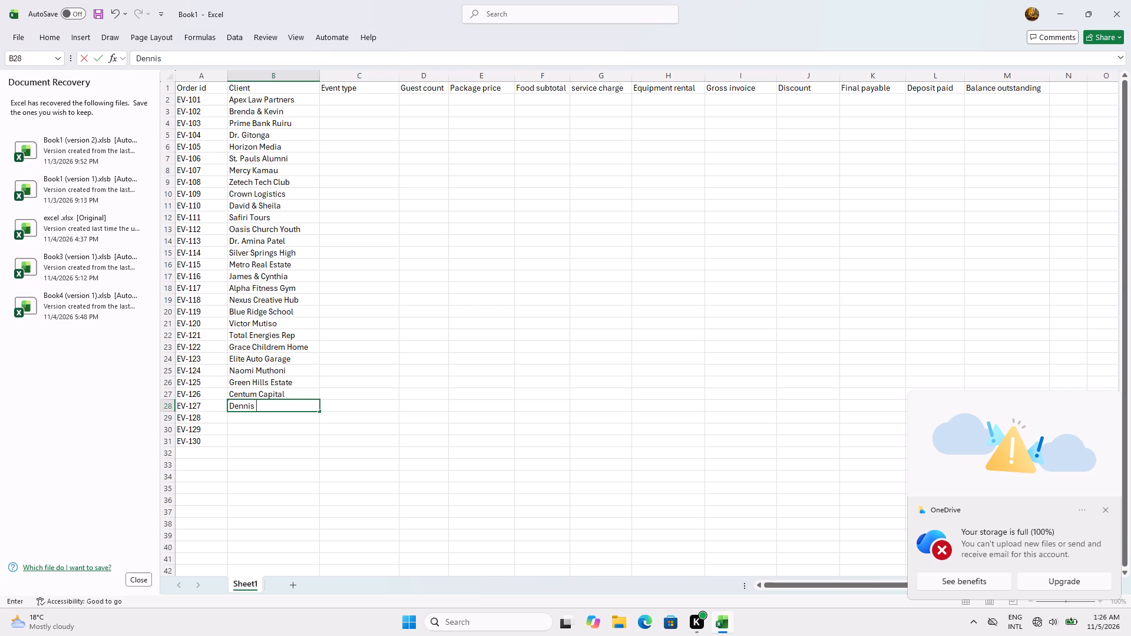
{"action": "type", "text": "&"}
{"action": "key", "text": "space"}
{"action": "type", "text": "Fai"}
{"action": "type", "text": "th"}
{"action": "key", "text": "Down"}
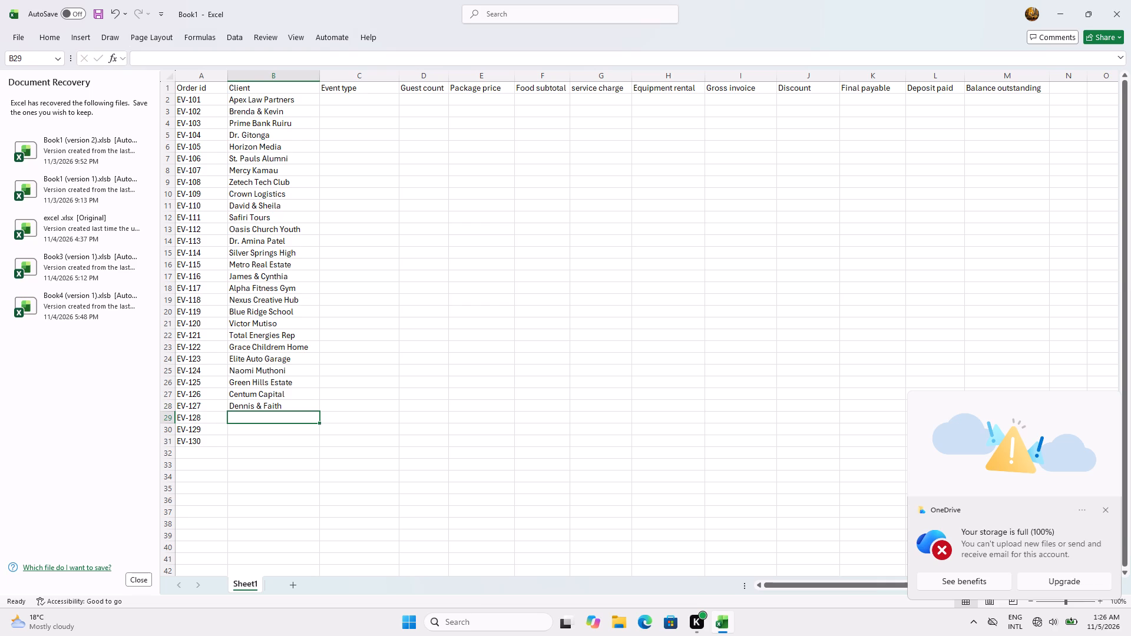
Enter a client name beginning "County" for order EV-128 in cell B29.
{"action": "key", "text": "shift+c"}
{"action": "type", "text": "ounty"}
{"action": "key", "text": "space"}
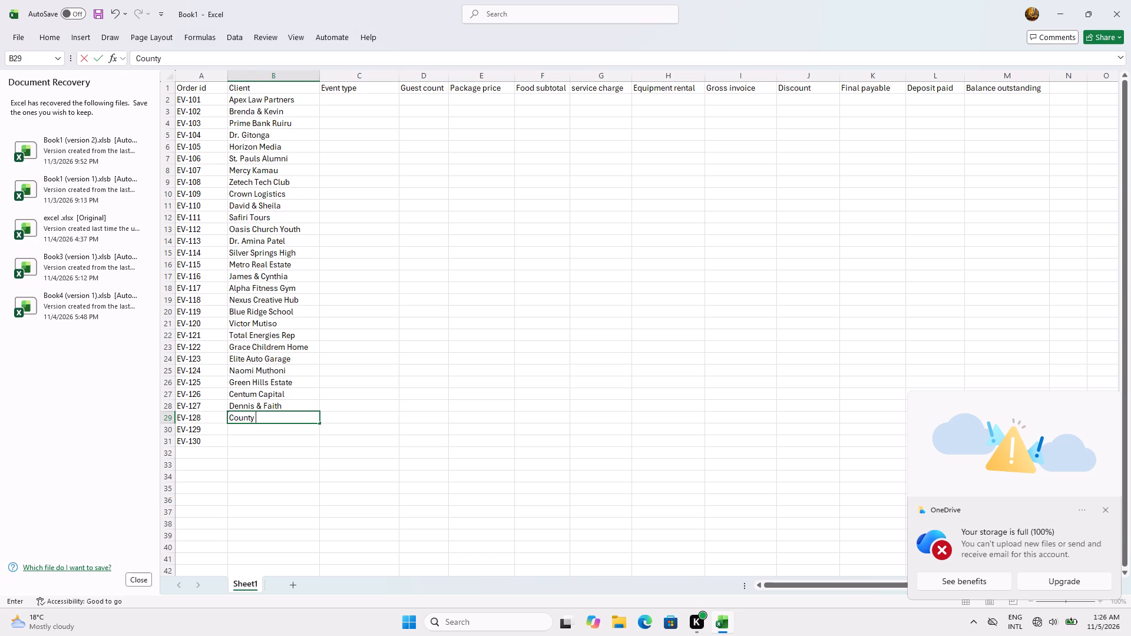
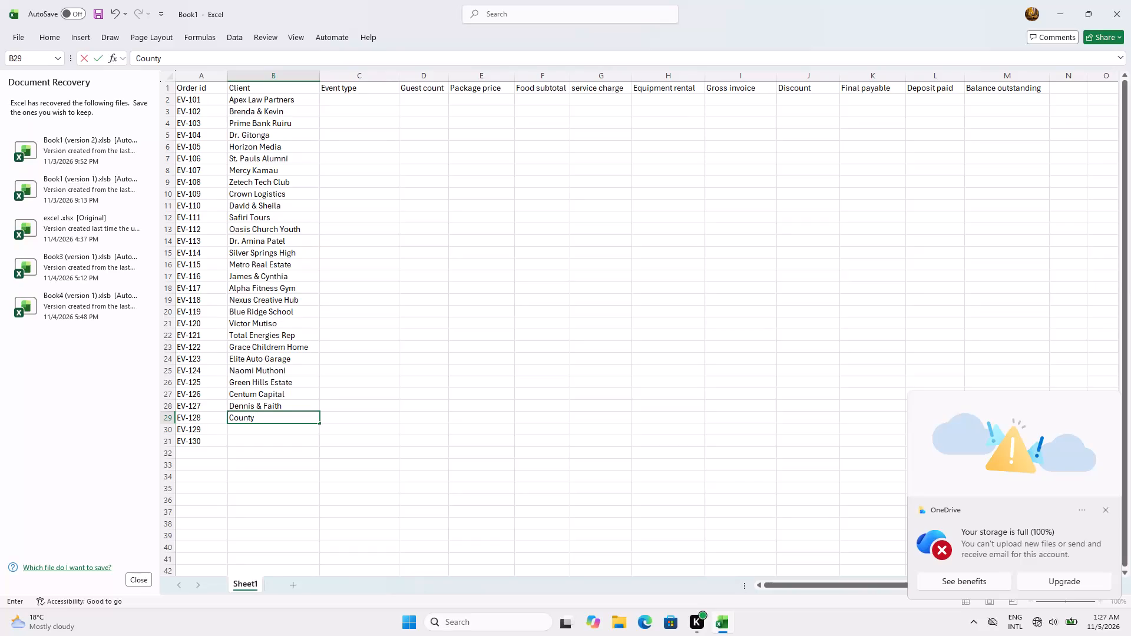
Complete the client name for order EV-128 in cell B29 as "County Health Board".
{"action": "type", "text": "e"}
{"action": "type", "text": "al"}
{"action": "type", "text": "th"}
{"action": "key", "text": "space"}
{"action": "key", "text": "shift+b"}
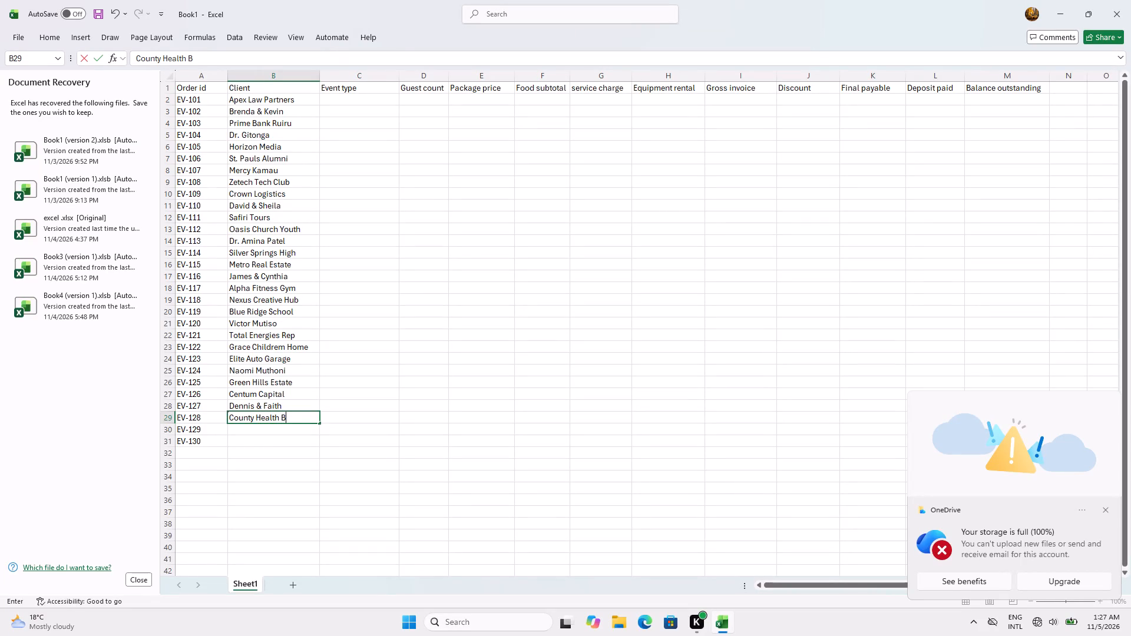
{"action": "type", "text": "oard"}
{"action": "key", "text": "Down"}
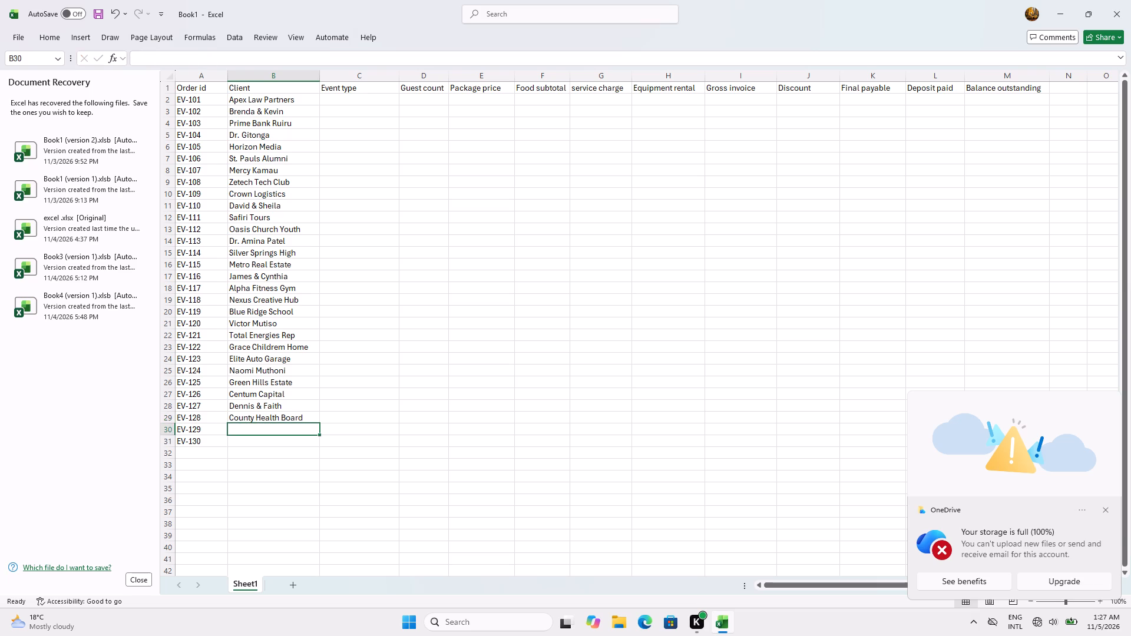
Enter "Sunrise Academy" as the client for order EV-129 in cell B30.
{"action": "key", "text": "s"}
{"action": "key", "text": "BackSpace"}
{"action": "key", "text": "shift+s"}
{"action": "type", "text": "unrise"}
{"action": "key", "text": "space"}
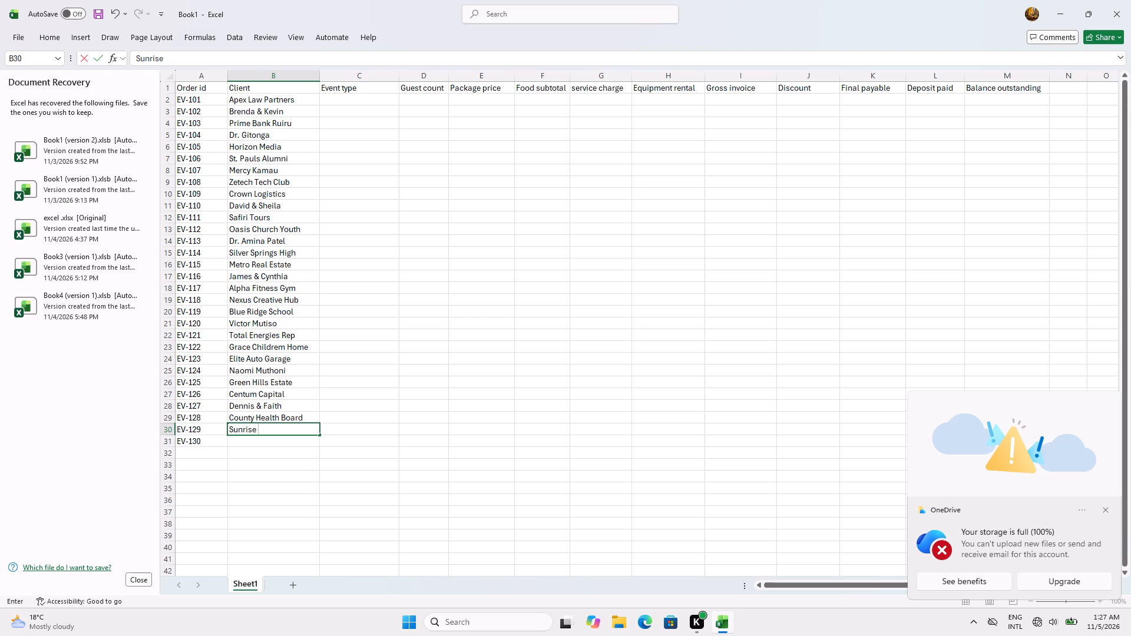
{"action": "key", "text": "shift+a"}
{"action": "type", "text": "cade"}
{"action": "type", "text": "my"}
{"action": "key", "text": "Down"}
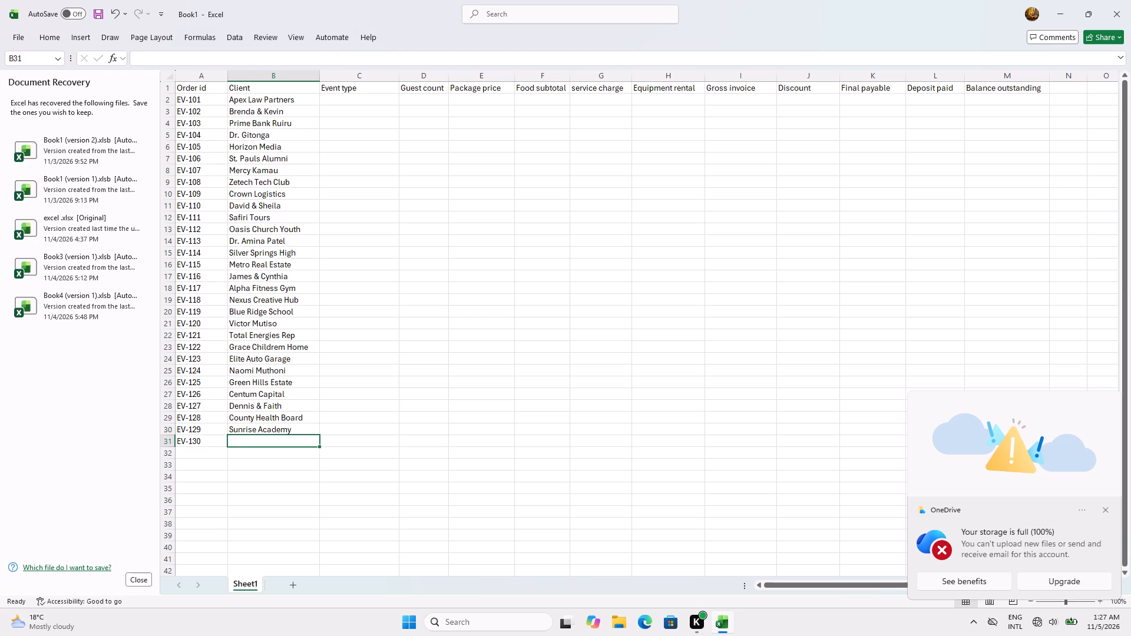
Add an extra space after "Sunrise" in cell B30 and after "County" in cell B29.
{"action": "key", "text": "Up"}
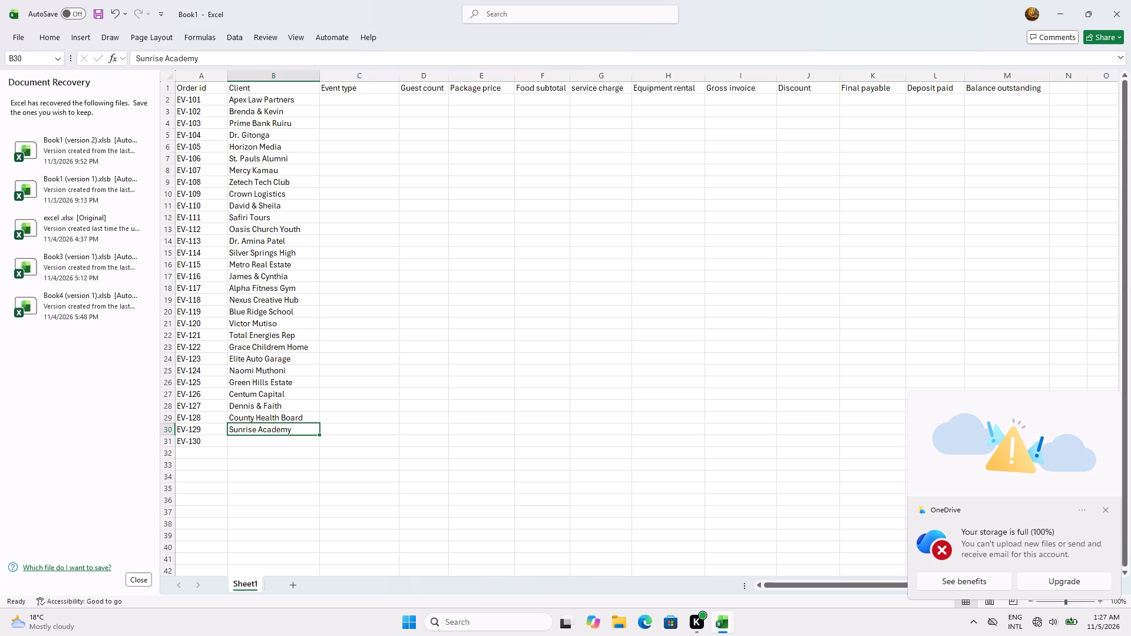
{"action": "double_click", "coordinate": [262, 431]}
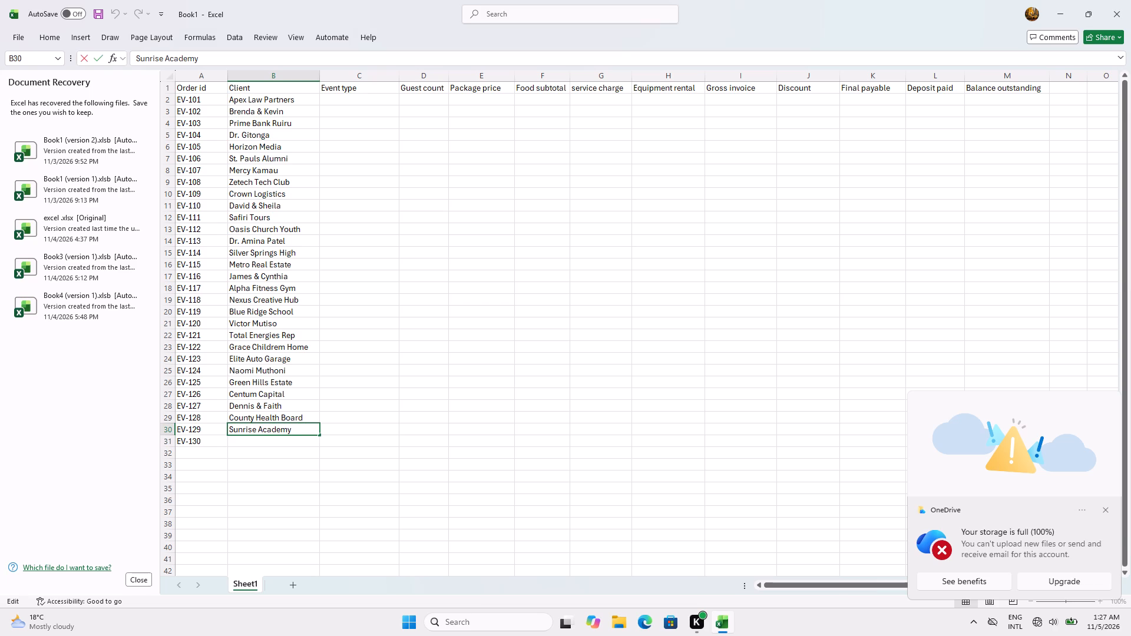
{"action": "left_click", "coordinate": [259, 430]}
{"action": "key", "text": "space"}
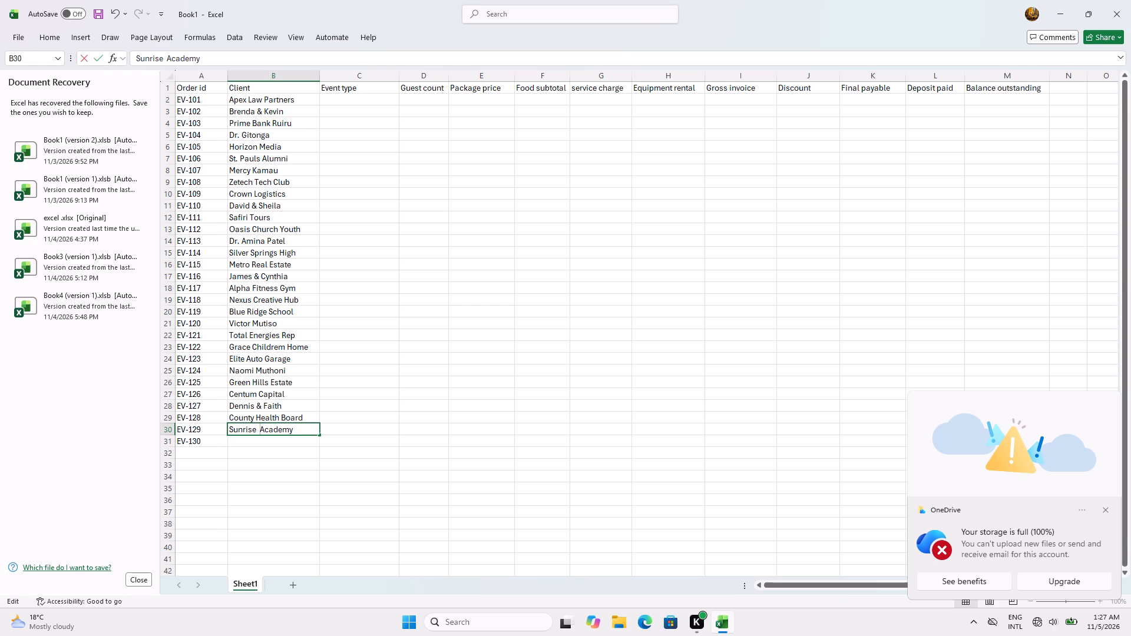
{"action": "double_click", "coordinate": [257, 418]}
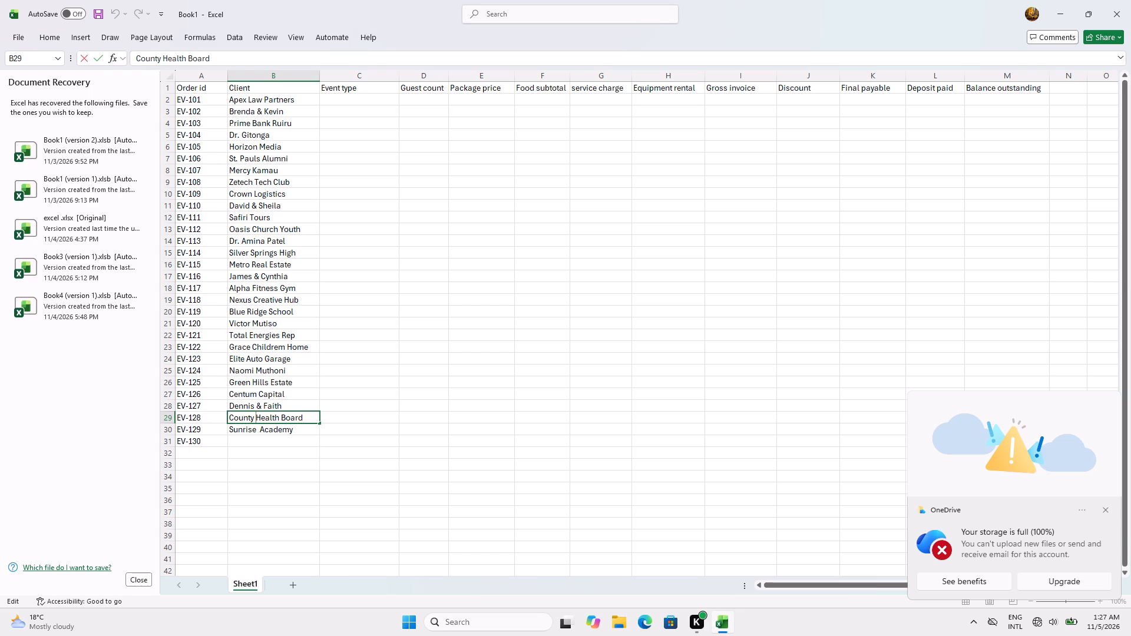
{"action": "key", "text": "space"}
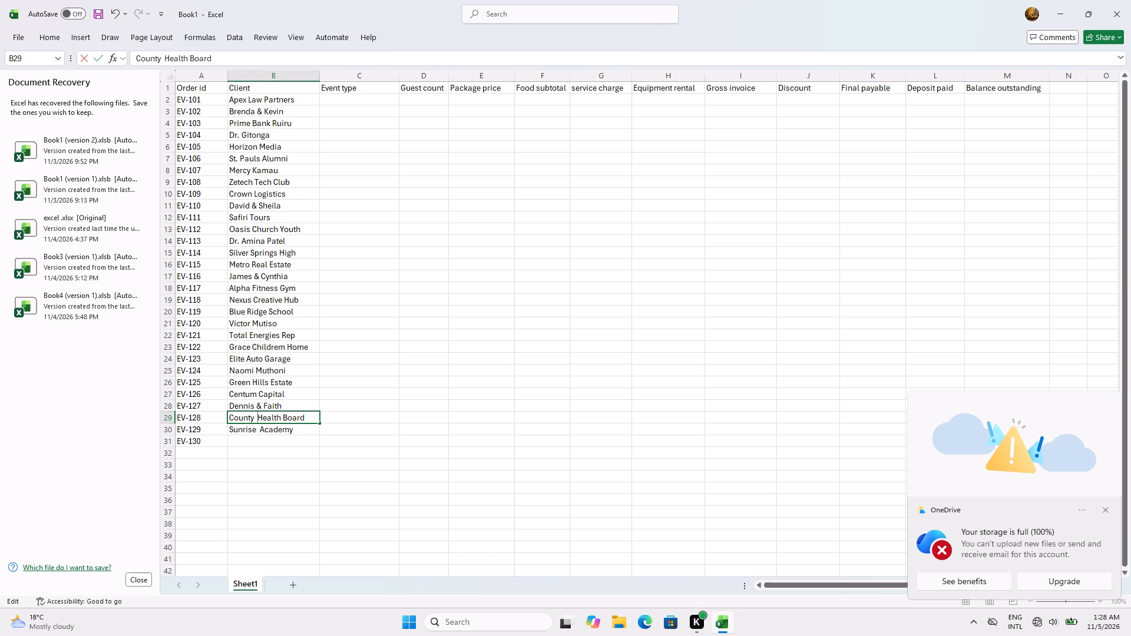
Enter "Peak Advertising" as the client for order EV-130 in cell B31.
{"action": "left_click", "coordinate": [266, 439]}
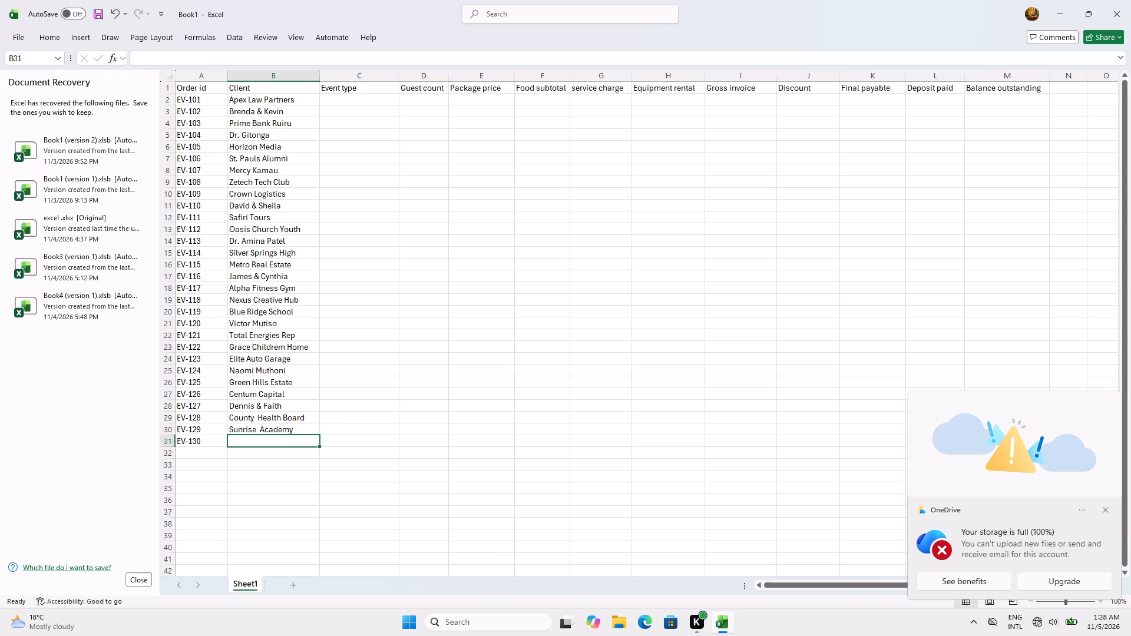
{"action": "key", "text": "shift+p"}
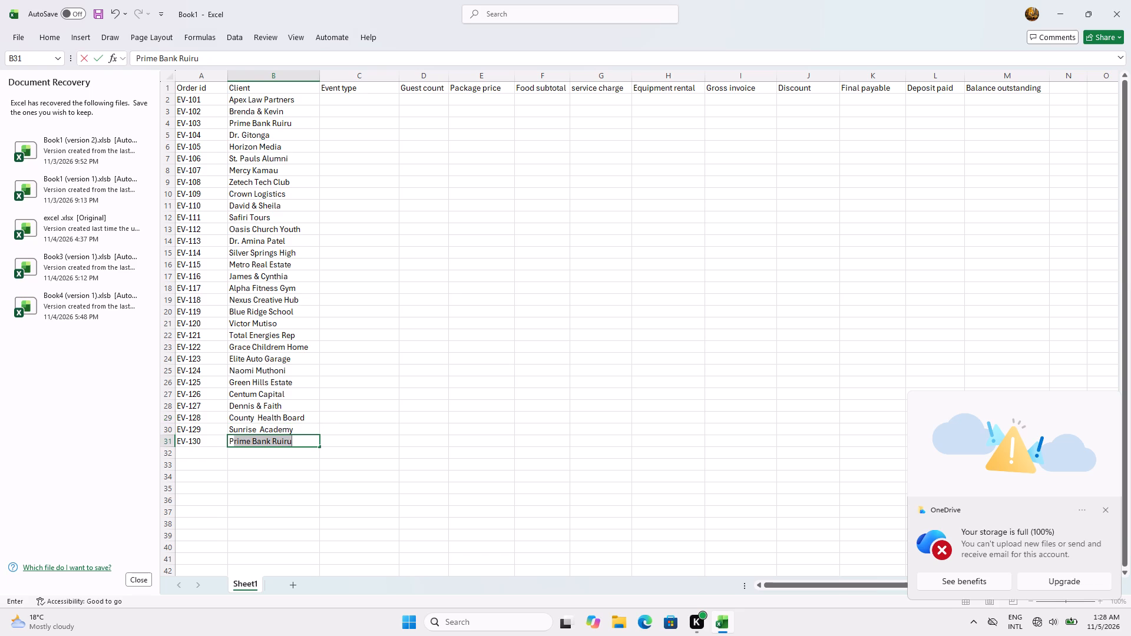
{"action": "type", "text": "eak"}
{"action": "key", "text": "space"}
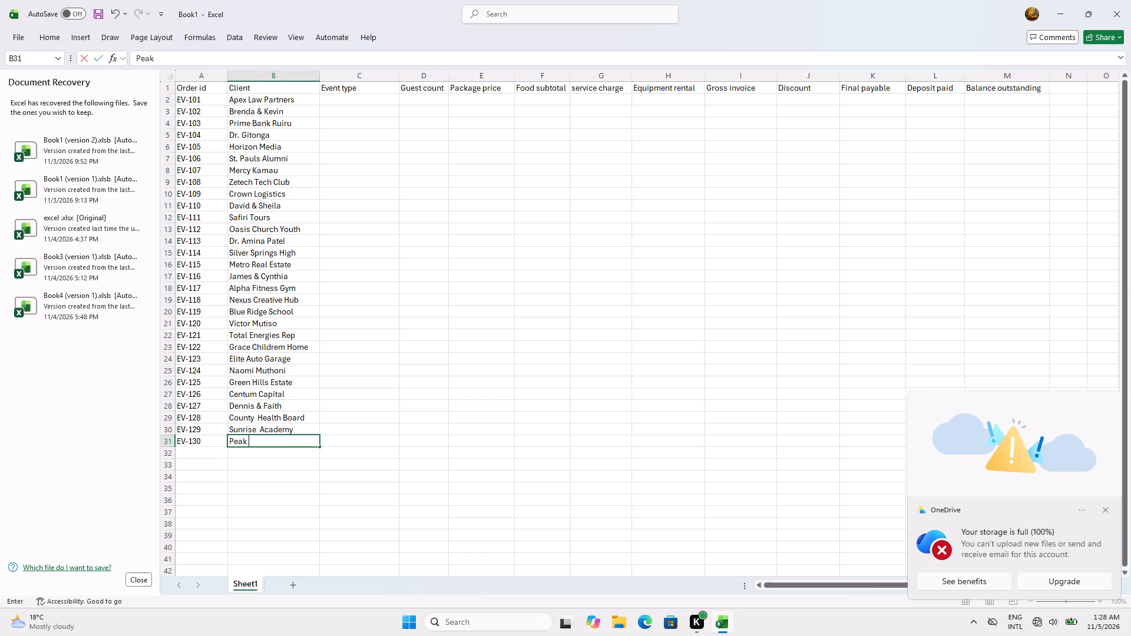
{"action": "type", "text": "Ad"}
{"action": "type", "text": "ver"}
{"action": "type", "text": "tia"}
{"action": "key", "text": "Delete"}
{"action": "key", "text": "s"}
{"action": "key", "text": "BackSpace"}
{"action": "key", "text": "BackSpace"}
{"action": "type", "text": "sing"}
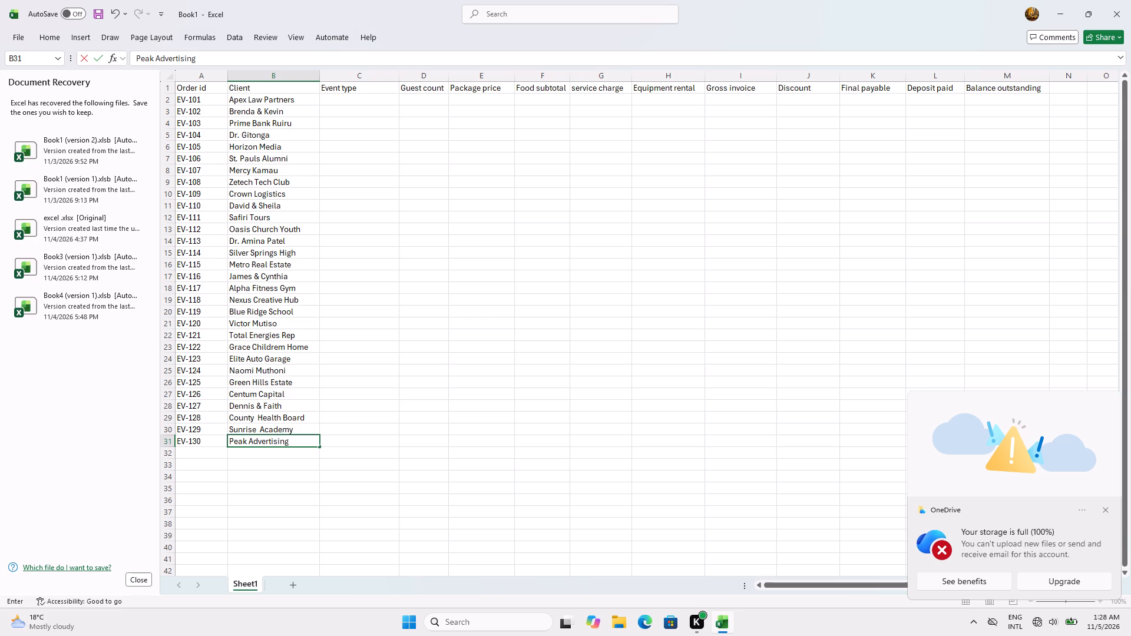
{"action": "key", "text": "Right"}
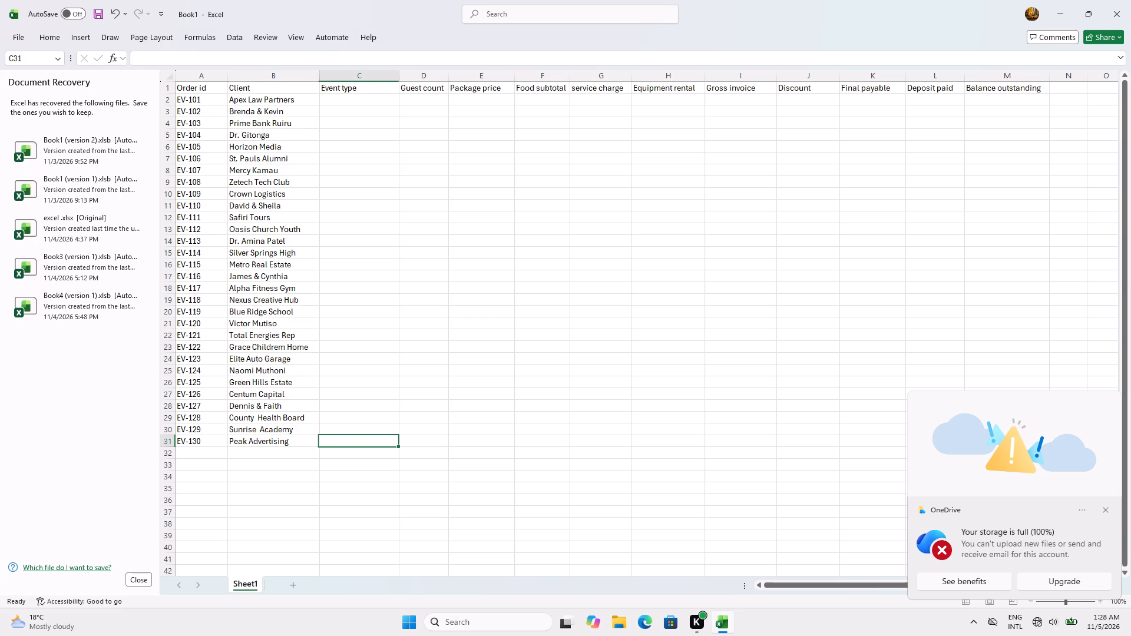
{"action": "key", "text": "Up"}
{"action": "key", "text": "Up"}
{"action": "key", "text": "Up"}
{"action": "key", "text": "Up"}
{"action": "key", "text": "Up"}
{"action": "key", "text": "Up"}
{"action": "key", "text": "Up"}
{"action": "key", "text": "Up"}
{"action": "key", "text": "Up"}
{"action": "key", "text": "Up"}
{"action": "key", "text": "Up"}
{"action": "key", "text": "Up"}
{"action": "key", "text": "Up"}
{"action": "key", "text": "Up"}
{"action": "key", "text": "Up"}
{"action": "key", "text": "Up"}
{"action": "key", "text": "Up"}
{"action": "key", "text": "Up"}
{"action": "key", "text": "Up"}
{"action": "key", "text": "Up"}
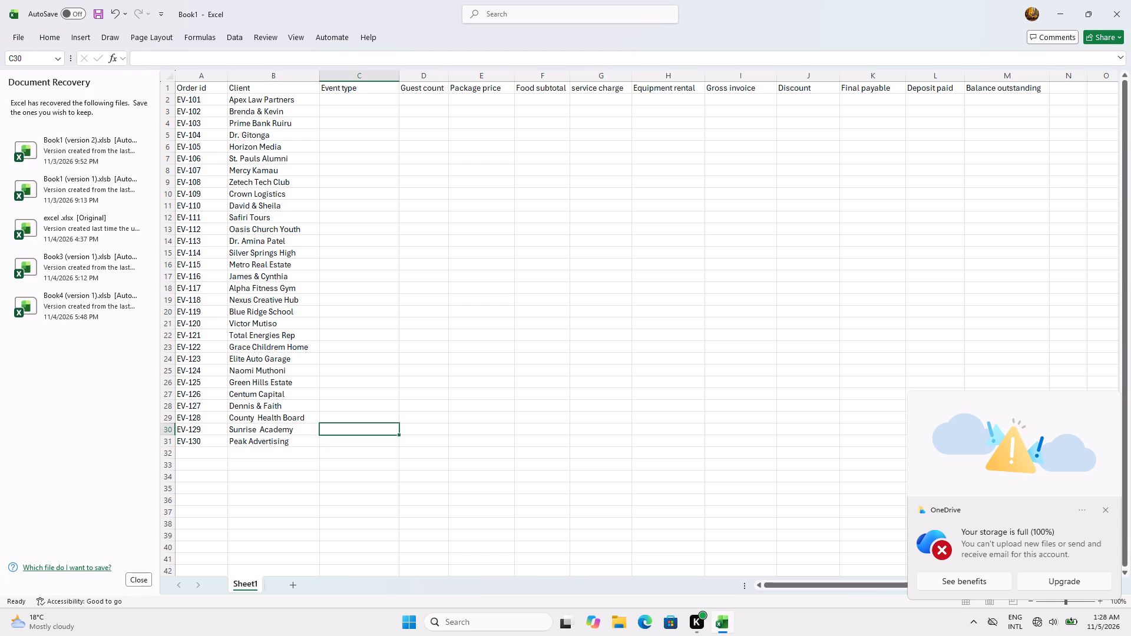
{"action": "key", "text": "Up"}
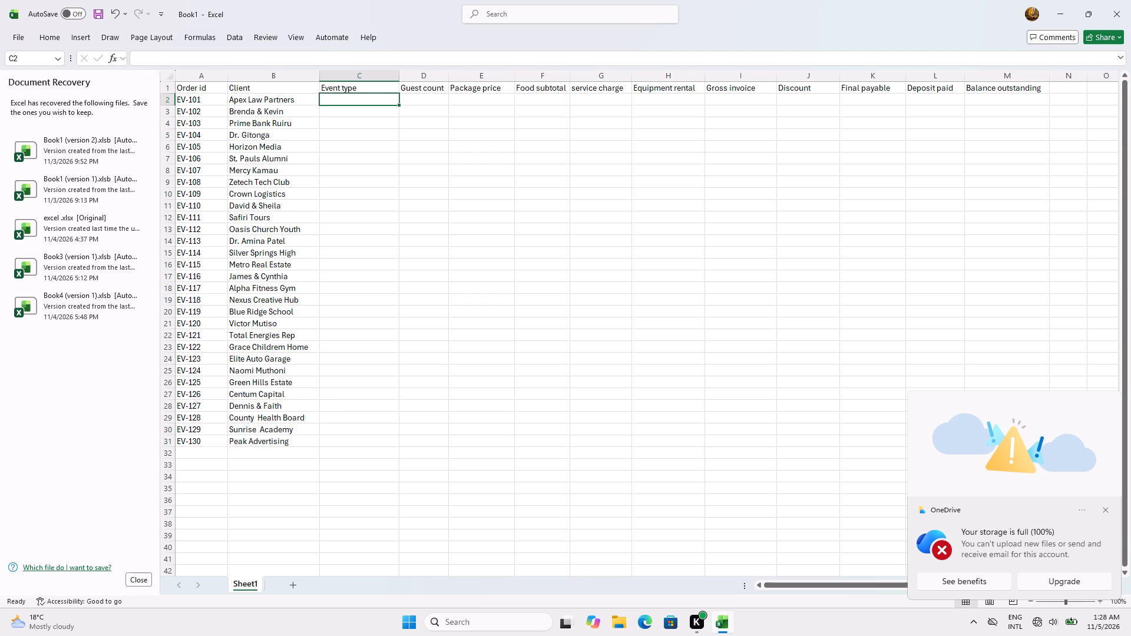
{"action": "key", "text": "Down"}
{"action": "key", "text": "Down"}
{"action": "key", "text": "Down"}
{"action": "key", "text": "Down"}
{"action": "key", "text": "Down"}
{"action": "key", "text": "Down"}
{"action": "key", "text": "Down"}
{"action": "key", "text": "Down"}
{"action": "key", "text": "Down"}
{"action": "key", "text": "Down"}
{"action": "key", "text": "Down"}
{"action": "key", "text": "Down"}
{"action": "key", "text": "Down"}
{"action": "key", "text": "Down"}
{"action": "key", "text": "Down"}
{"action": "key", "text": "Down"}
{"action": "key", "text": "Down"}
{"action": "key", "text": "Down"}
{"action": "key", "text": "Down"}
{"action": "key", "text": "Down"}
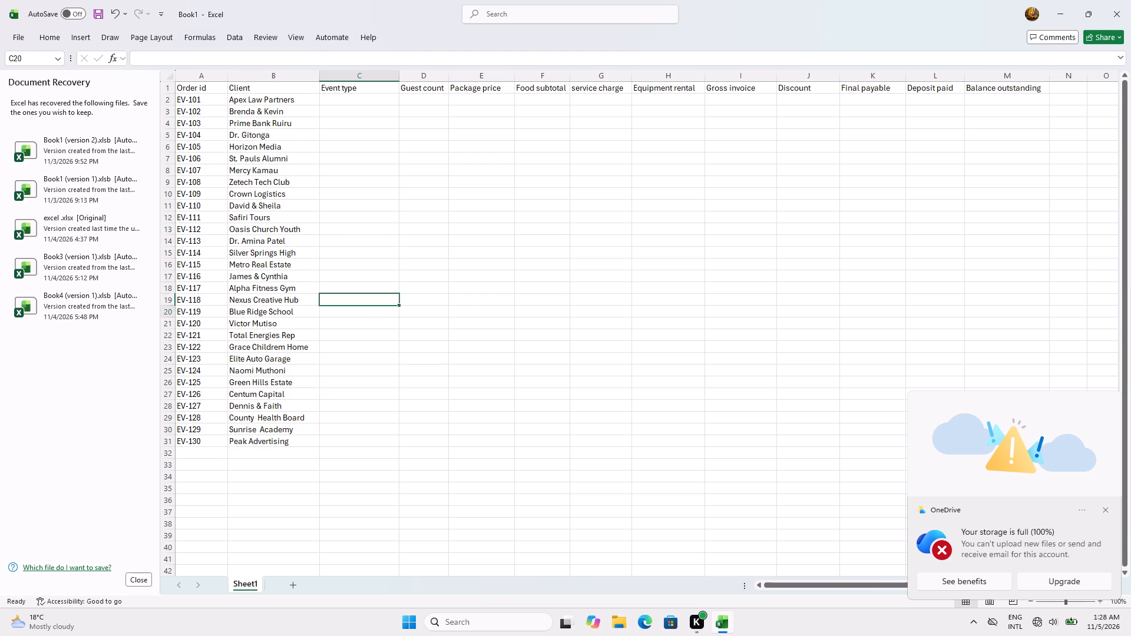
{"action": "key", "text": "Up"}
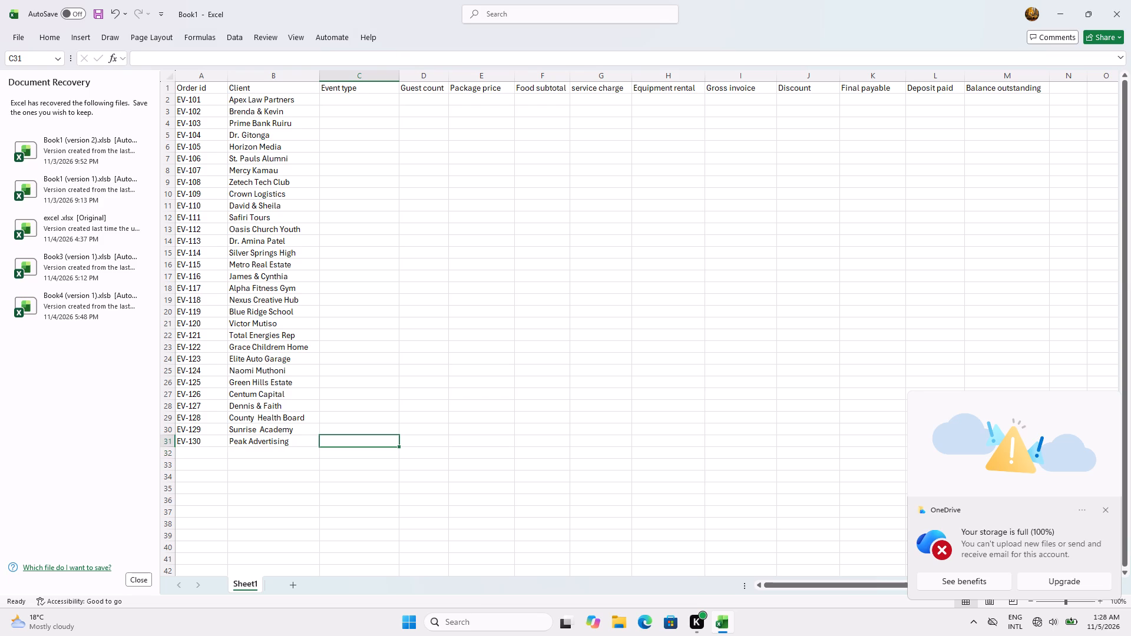
Enter "Office Holiday Party" as the event type for order EV-130 in cell C31.
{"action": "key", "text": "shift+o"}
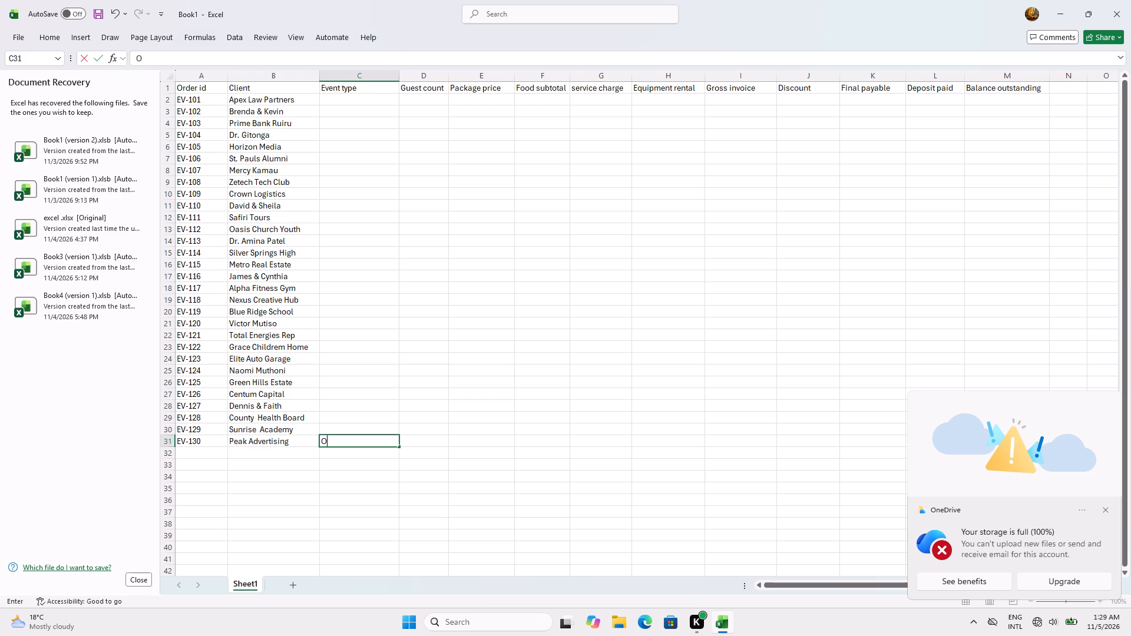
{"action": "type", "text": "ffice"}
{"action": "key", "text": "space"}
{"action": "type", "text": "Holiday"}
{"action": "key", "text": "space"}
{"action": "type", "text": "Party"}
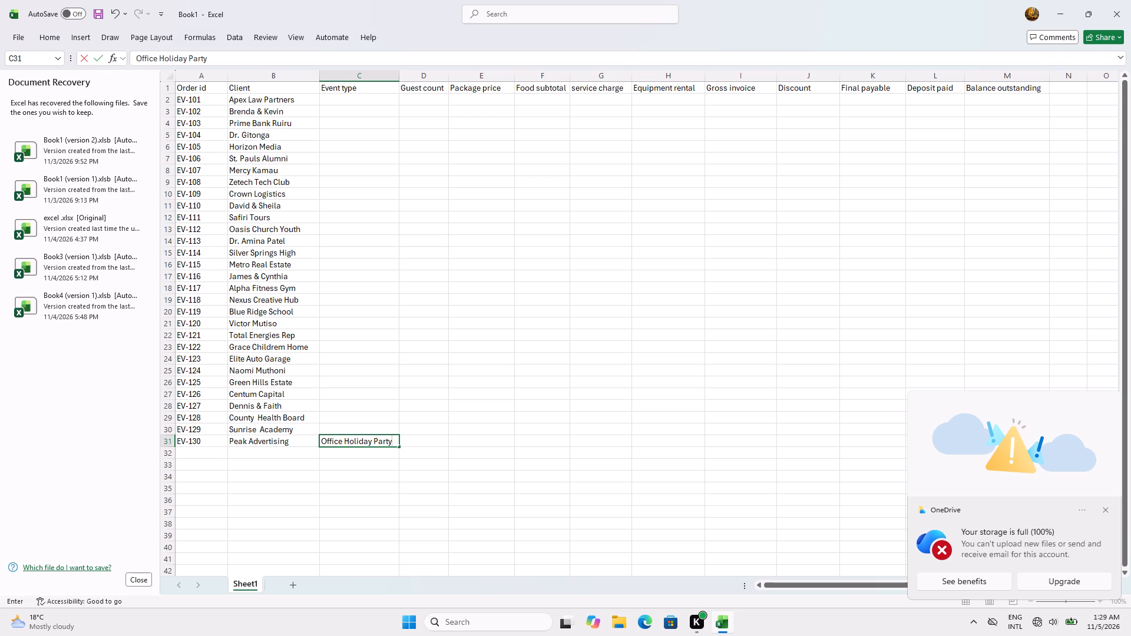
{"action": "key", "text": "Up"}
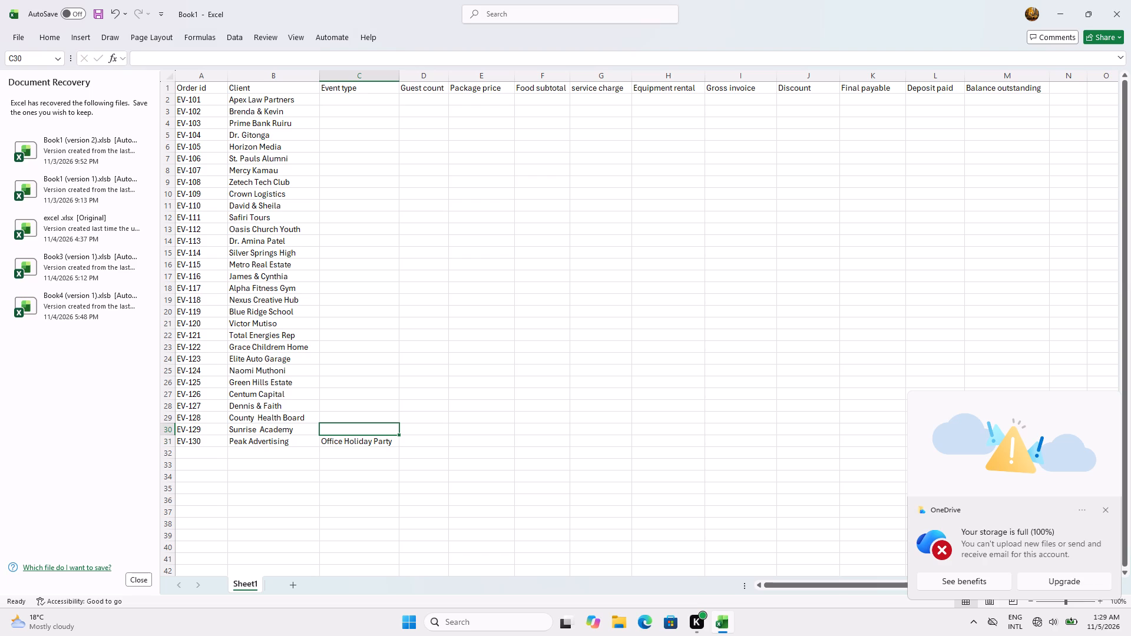
Enter "Sports Day Lunch", with double spaces between words, as the event type for order EV-129 in cell C30.
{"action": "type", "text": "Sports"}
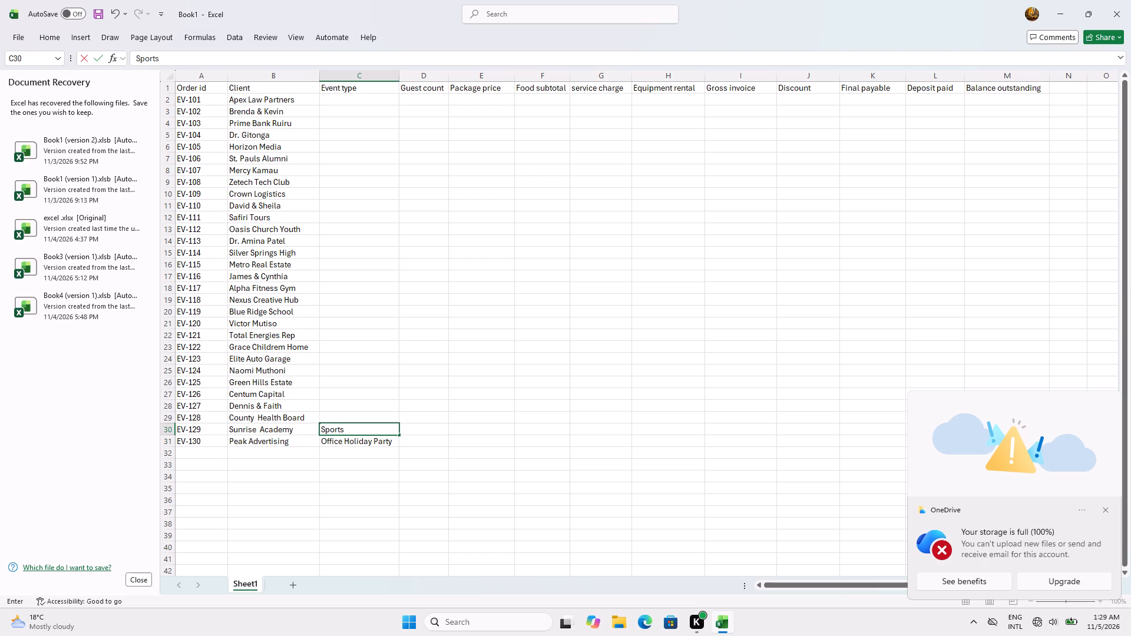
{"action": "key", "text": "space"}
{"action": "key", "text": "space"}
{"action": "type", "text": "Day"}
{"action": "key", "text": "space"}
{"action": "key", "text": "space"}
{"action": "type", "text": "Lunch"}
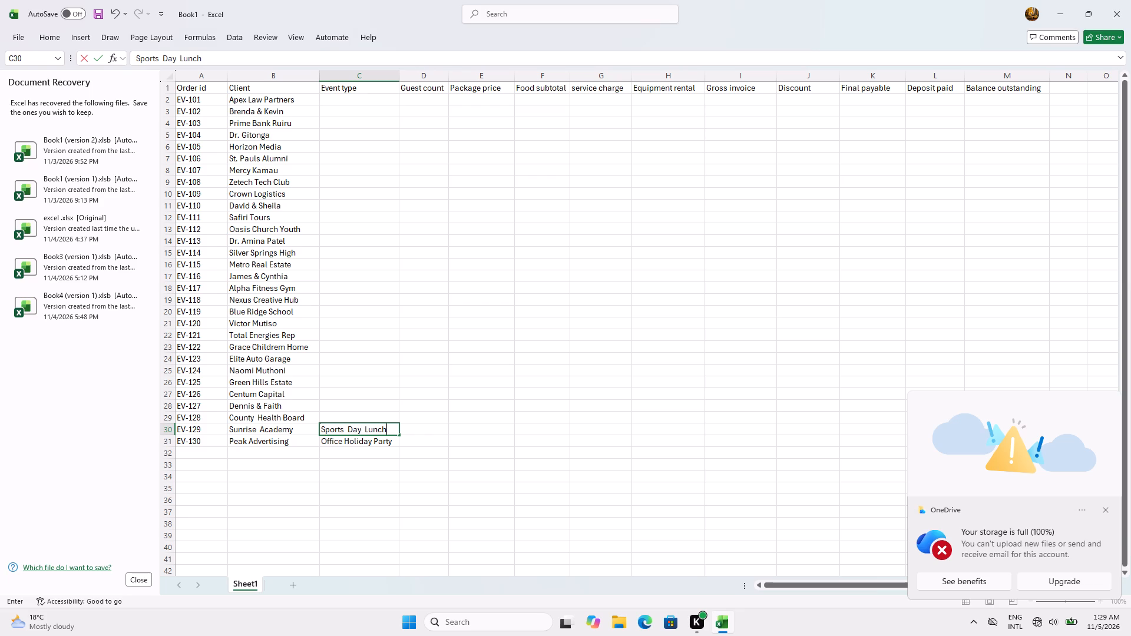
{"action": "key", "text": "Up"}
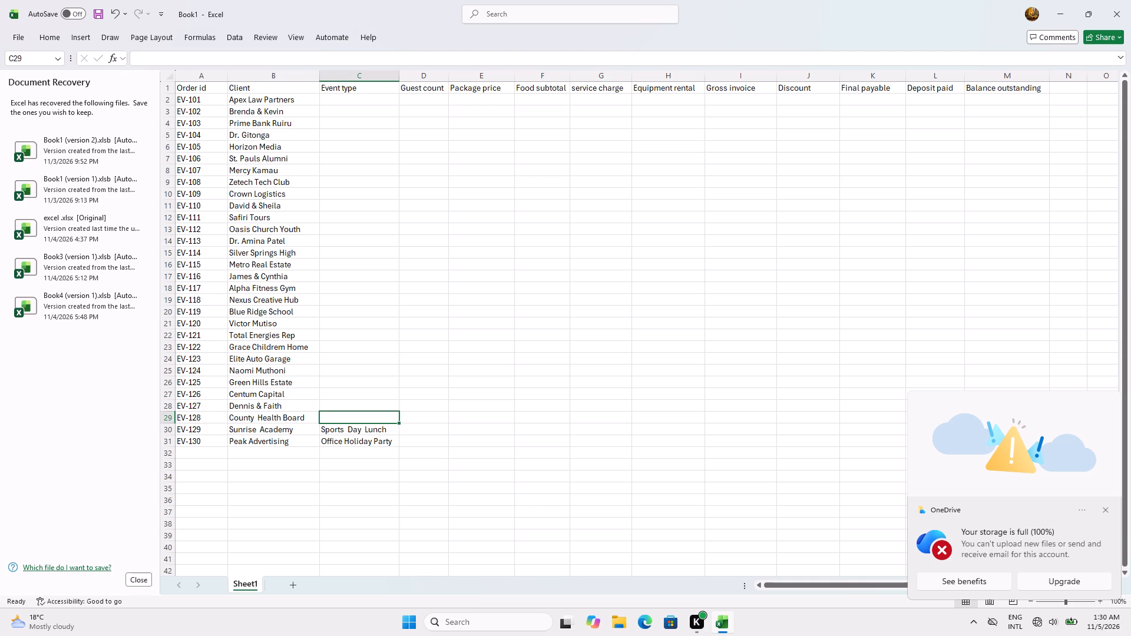
Enter "Press Conference" as the event type for order EV-128 in cell C29.
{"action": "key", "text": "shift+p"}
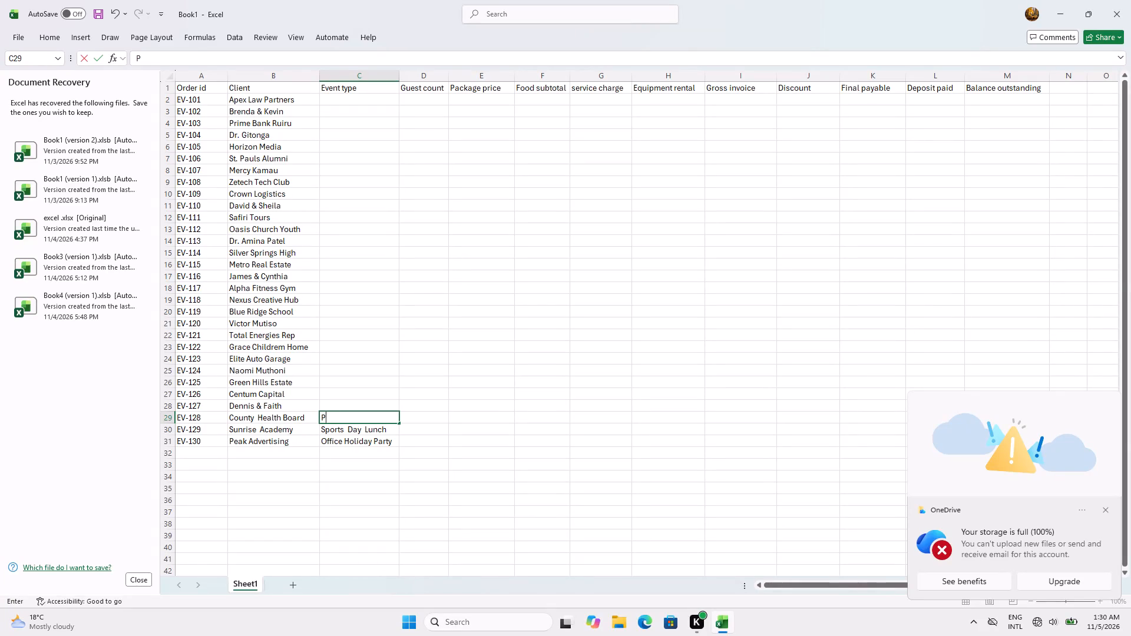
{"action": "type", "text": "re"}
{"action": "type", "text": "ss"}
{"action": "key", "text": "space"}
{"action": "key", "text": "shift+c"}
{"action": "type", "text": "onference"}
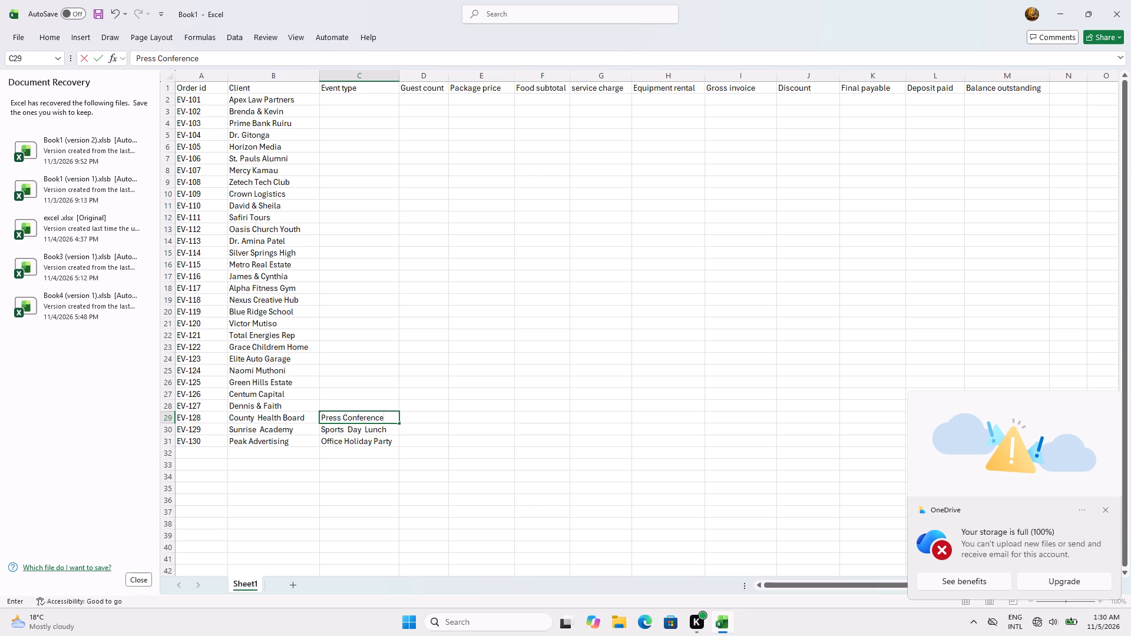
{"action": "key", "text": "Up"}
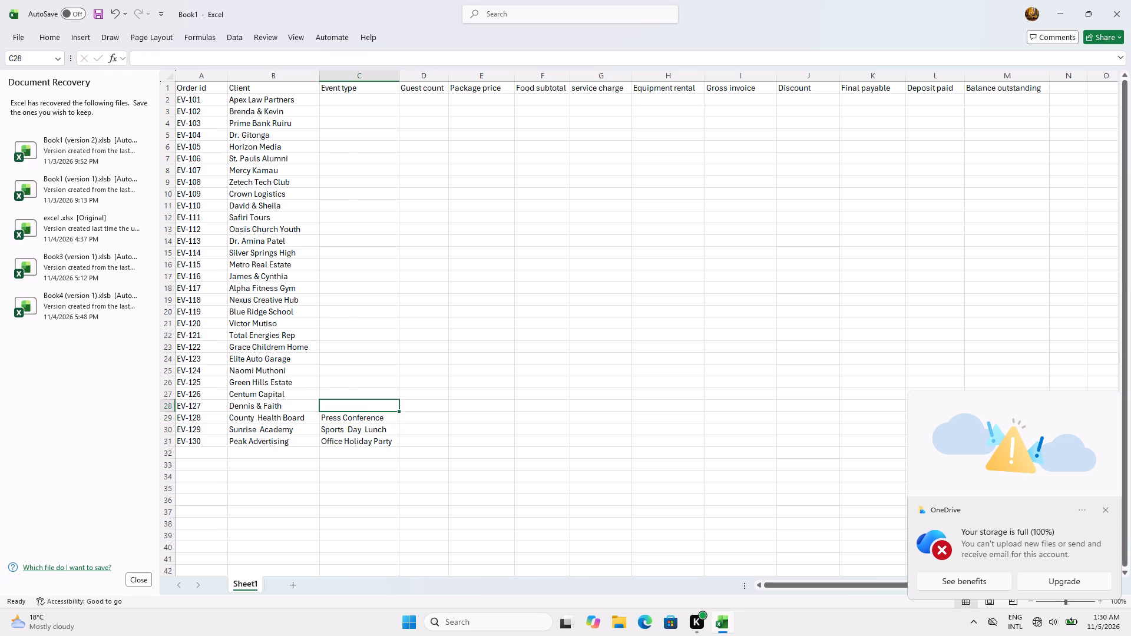
Enter "Anniversary Dinner", with a double space between the words, as the event type for order EV-127 in cell C28.
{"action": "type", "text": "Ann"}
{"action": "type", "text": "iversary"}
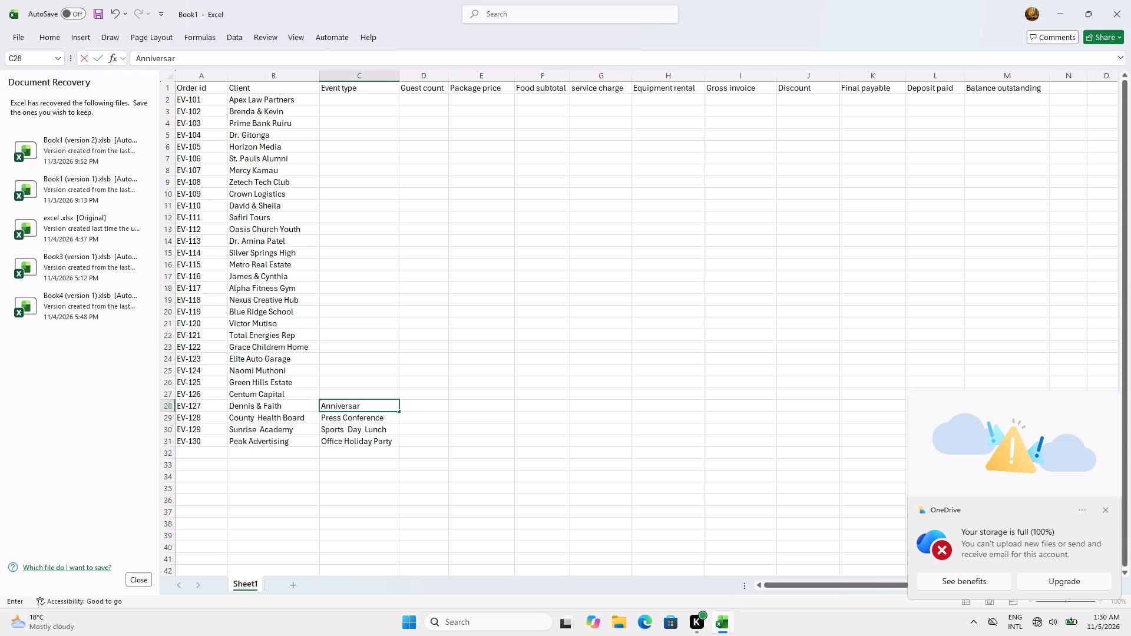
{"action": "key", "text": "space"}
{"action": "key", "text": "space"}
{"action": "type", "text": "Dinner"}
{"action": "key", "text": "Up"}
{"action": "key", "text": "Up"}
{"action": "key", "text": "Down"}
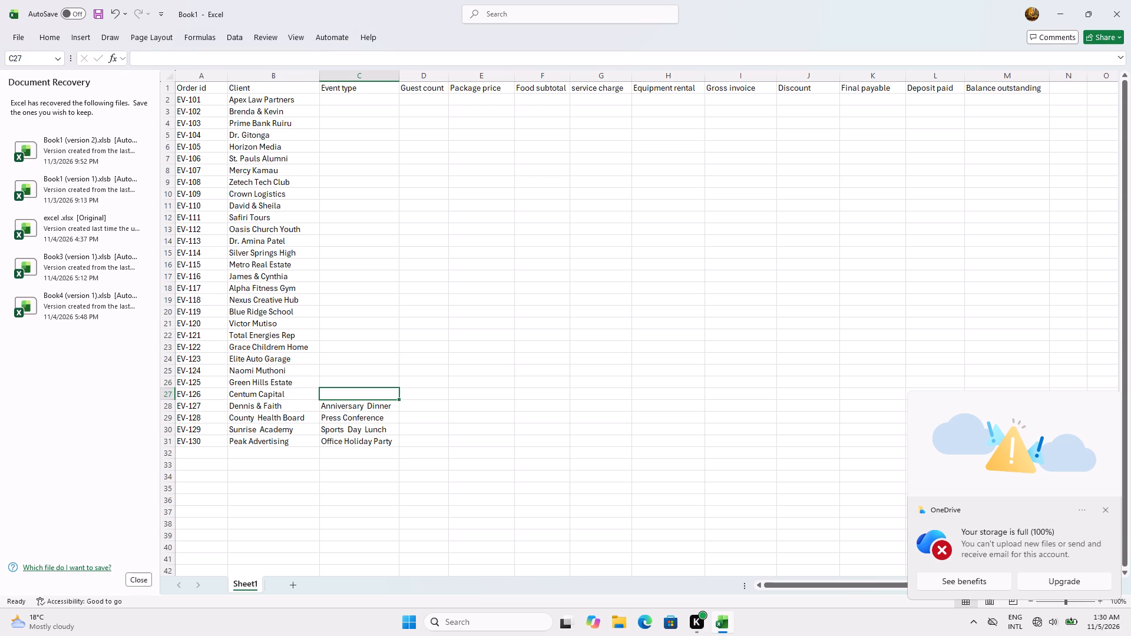
Enter "Board Luncheon" as the event type for order EV-126 in cell C27.
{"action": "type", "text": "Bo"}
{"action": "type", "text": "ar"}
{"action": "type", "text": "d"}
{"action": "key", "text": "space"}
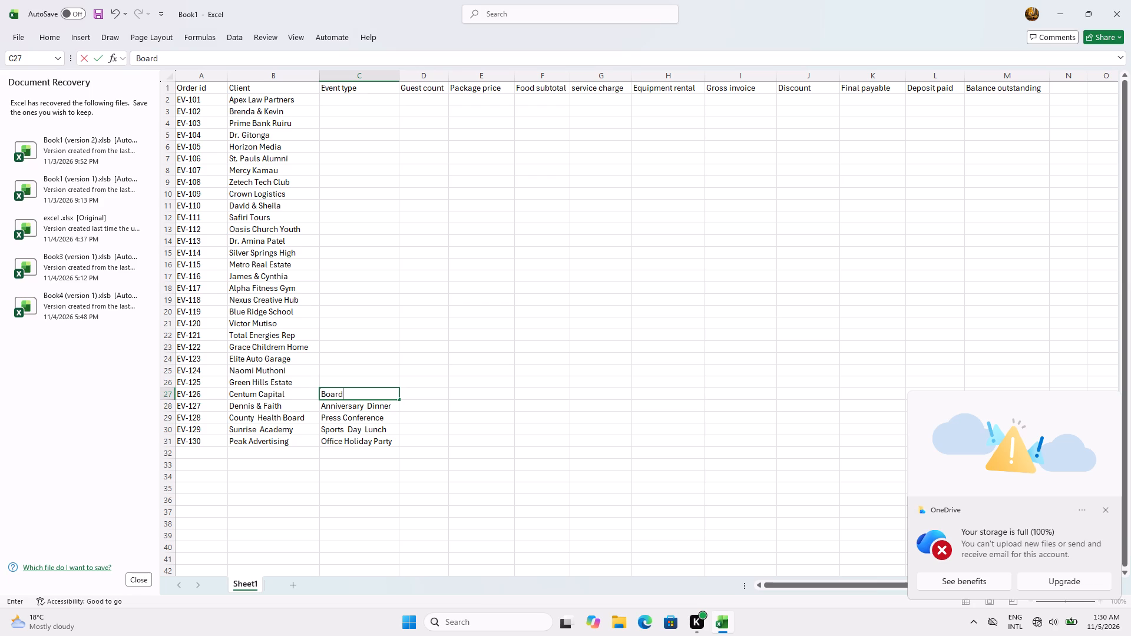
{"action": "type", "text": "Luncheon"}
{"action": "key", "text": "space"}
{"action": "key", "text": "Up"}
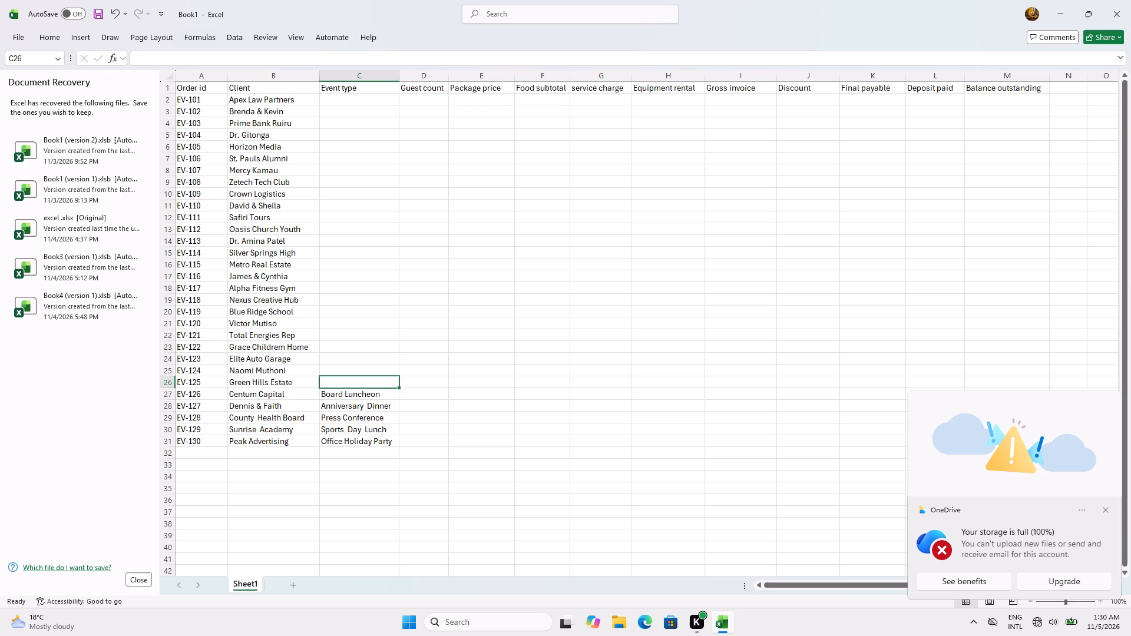
Enter "Residents AGM" as the event type for order EV-125 in cell C26.
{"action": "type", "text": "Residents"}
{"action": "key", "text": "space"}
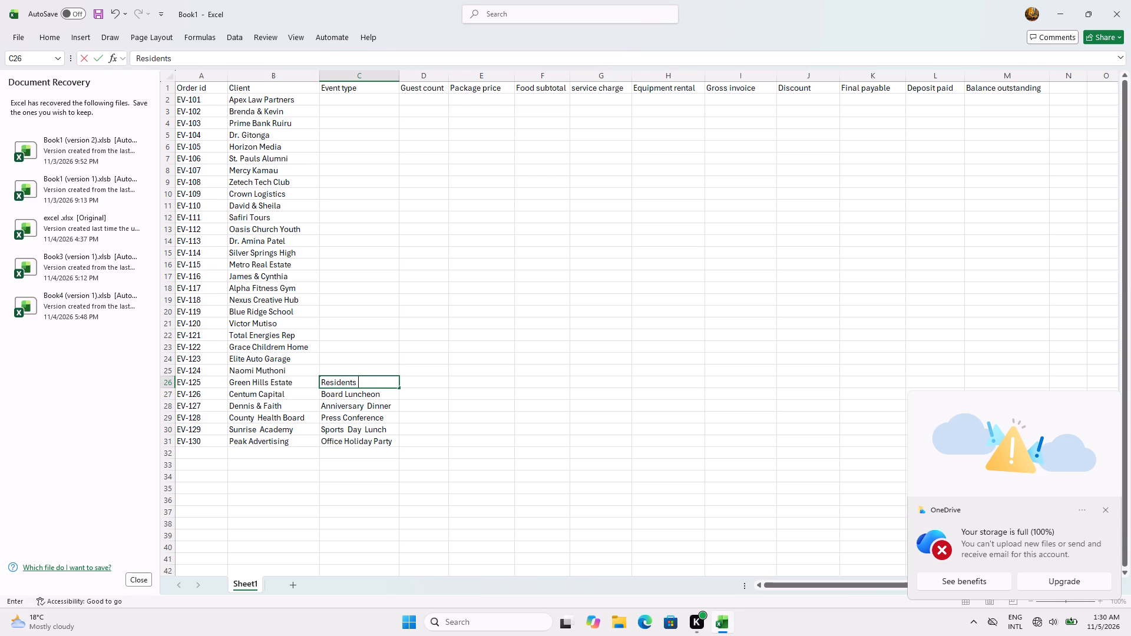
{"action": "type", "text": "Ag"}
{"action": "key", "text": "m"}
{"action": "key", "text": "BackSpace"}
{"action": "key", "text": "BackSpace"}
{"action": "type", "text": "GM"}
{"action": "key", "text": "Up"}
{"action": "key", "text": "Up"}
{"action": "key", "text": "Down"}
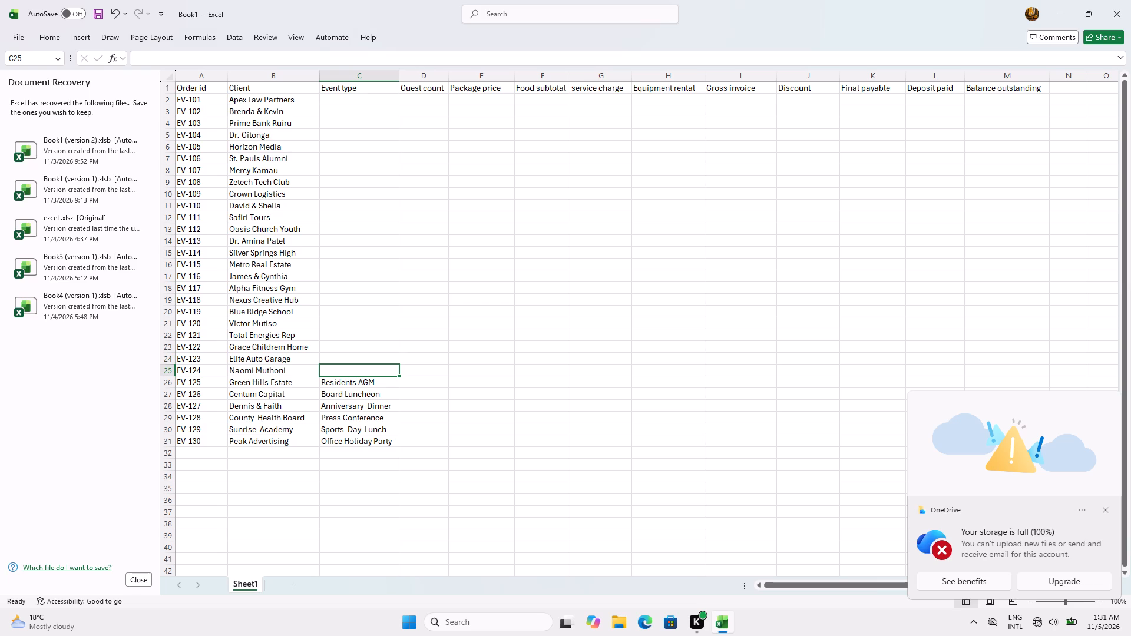
Enter "Baby Shower Brunch" as the event type for order EV-124 in cell C25.
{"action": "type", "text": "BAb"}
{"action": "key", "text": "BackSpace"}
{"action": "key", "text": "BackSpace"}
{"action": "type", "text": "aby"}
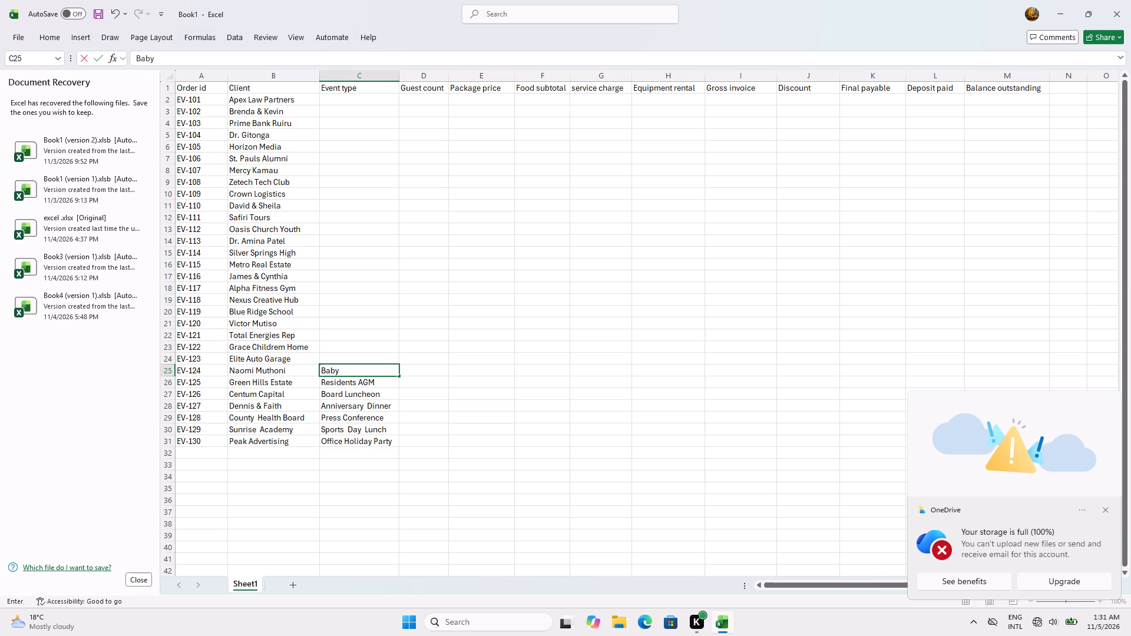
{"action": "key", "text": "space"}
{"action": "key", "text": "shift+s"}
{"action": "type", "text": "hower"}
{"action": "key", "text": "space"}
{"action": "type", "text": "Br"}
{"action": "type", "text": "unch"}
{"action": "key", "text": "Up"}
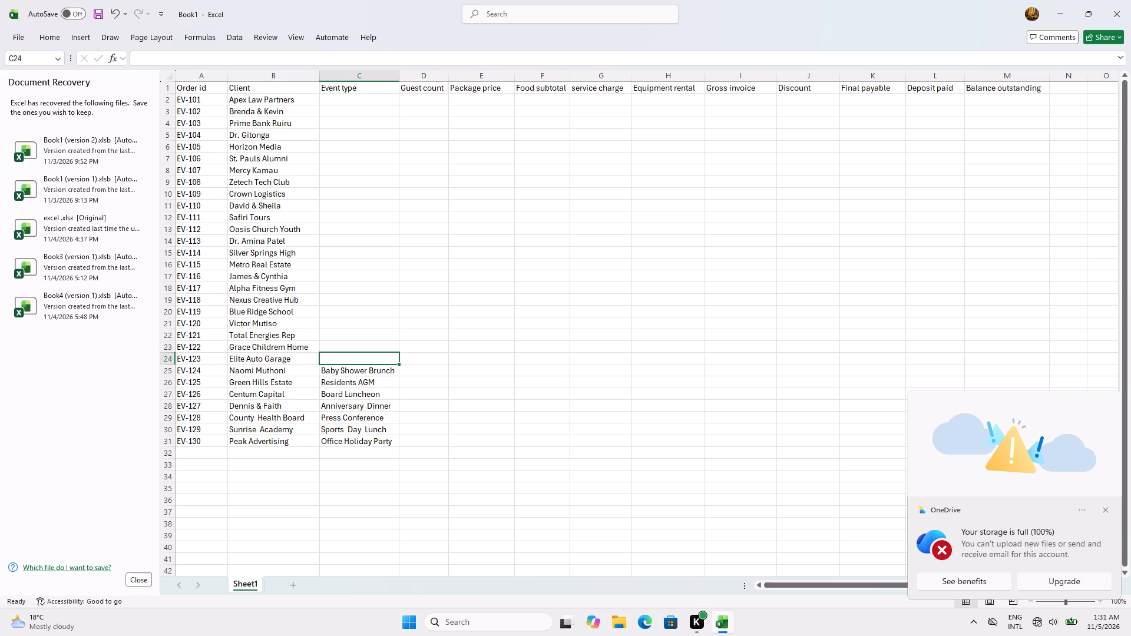
Enter "Year-End staff Bash" as the event type for order EV-123 in cell C24.
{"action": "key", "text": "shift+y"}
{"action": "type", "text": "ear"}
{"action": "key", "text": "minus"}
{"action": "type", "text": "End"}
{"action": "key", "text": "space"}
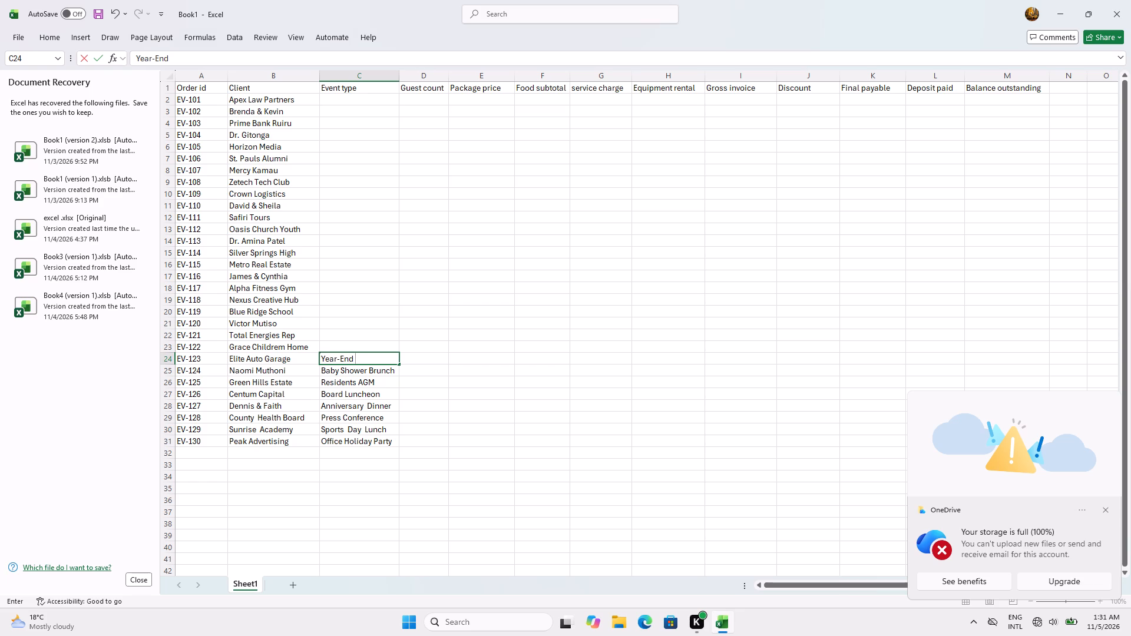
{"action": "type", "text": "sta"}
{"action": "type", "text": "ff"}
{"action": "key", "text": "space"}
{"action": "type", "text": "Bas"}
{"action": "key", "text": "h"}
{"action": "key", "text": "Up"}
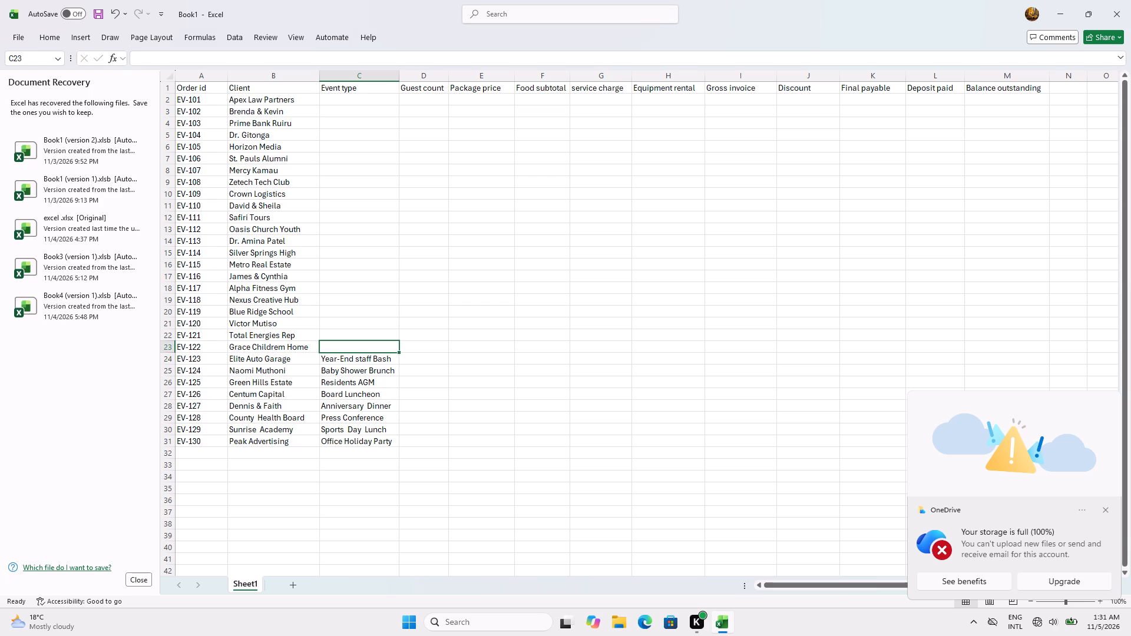
Enter "Charity Fundraiser" as the event type for order EV-122 in cell C23.
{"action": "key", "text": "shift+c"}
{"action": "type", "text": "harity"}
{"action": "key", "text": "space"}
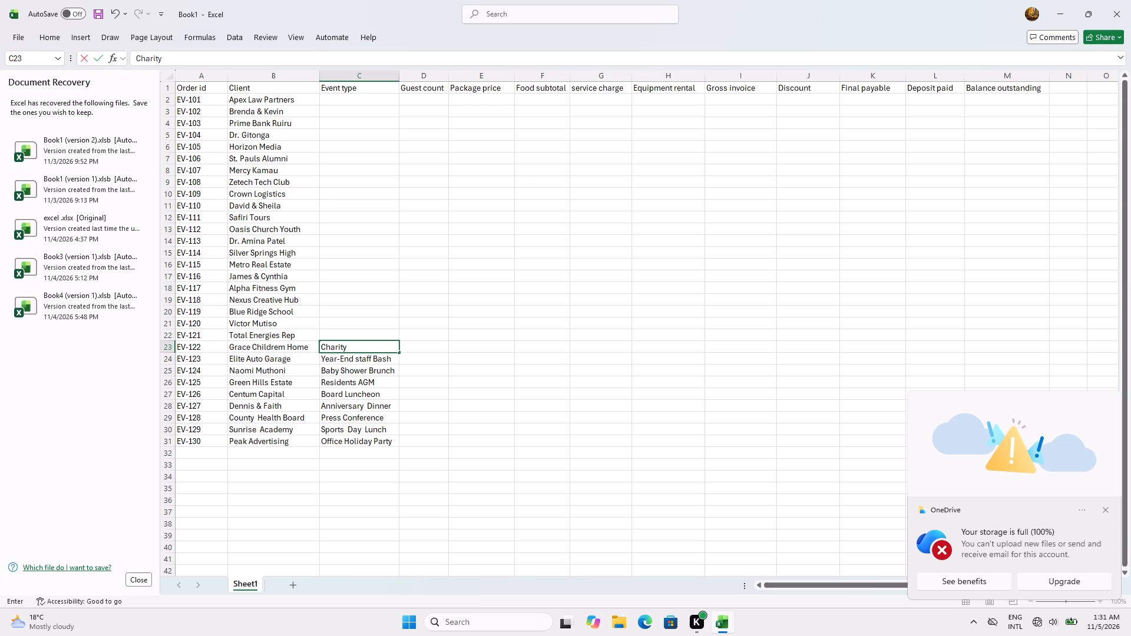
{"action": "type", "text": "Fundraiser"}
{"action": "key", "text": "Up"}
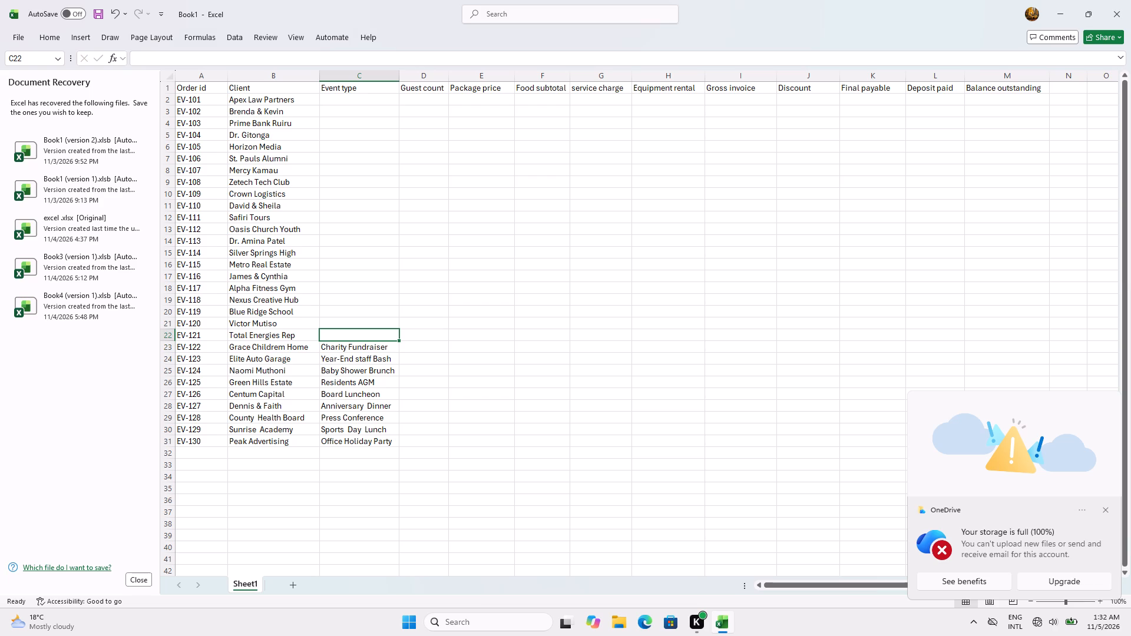
Enter "Regional Workshop" as the event type for order EV-121 in cell C22.
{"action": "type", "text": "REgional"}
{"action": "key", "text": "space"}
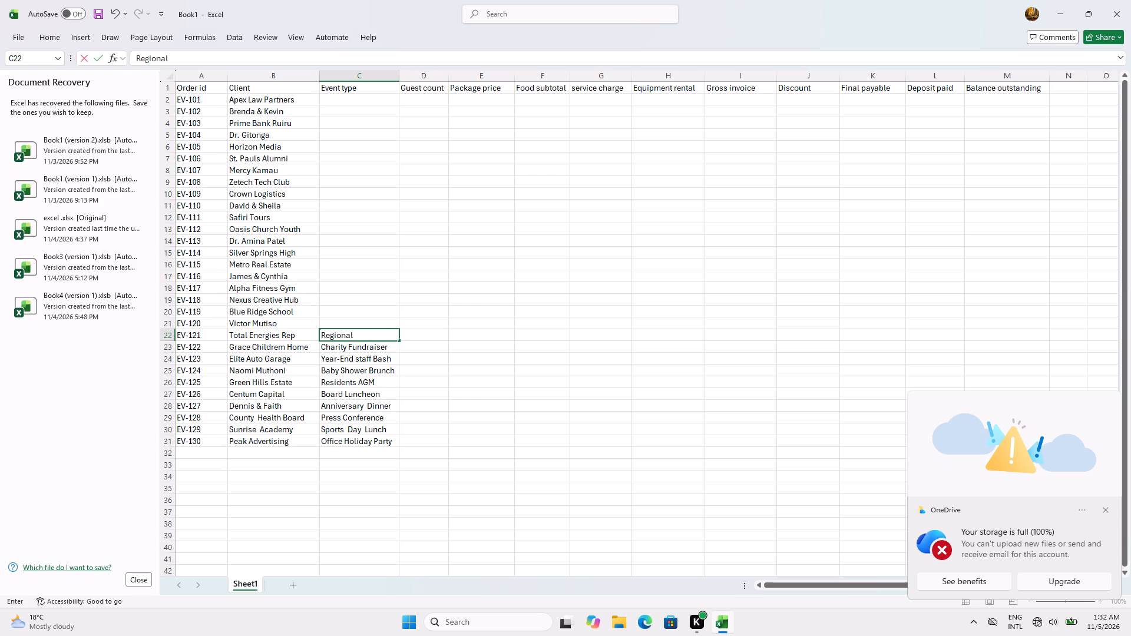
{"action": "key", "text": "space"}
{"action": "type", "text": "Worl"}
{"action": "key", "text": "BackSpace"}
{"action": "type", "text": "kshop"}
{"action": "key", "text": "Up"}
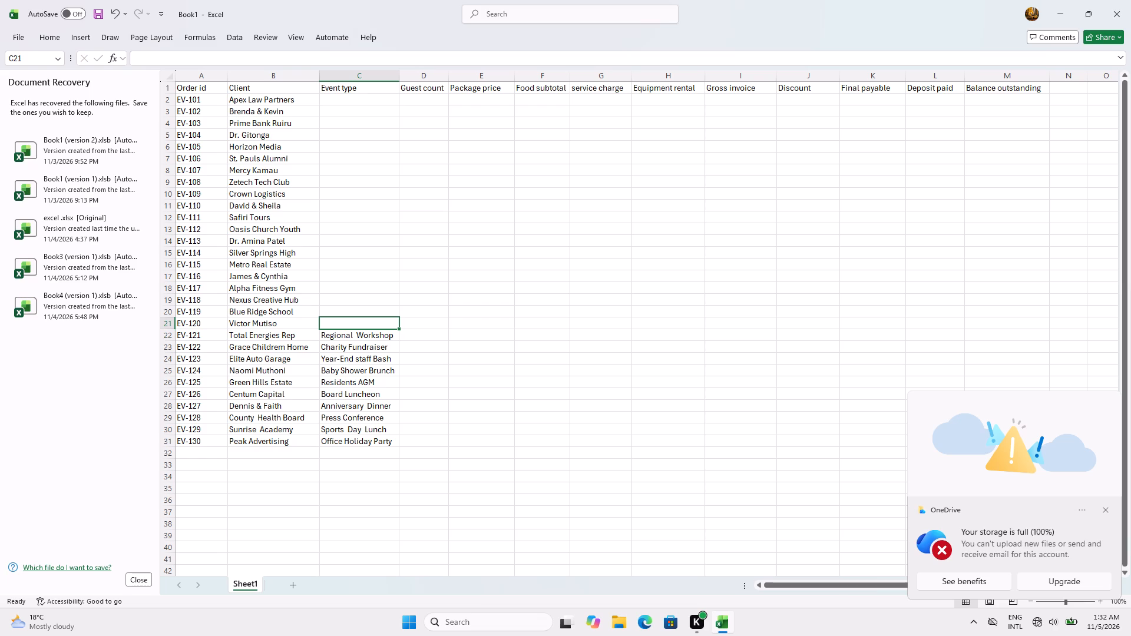
Enter "Retirement Party" as the event type for order EV-120 in cell C21.
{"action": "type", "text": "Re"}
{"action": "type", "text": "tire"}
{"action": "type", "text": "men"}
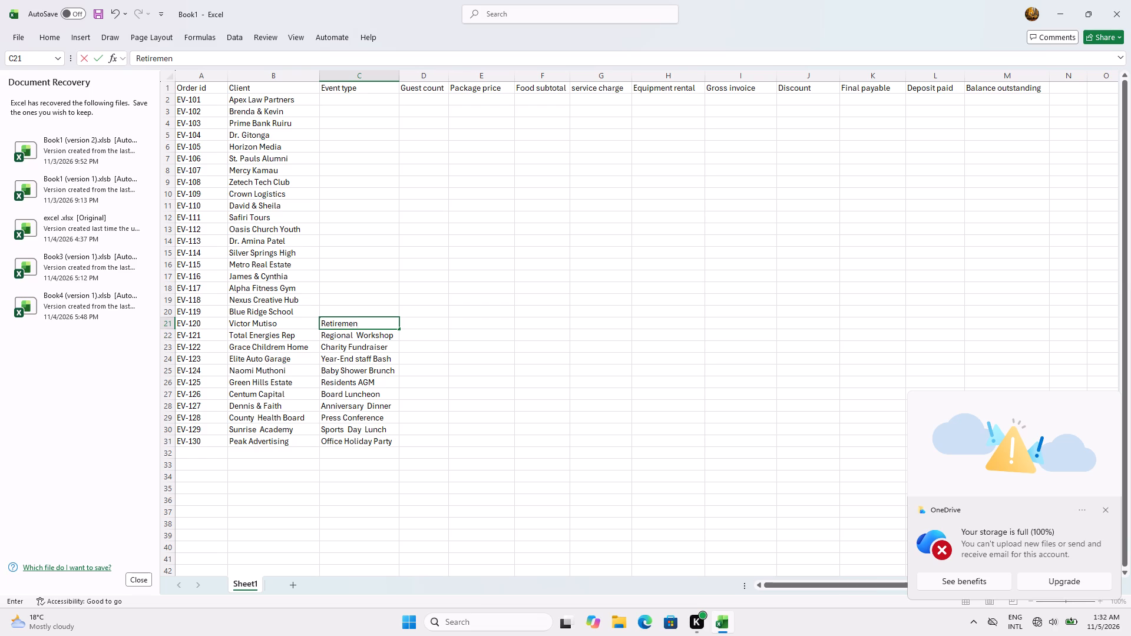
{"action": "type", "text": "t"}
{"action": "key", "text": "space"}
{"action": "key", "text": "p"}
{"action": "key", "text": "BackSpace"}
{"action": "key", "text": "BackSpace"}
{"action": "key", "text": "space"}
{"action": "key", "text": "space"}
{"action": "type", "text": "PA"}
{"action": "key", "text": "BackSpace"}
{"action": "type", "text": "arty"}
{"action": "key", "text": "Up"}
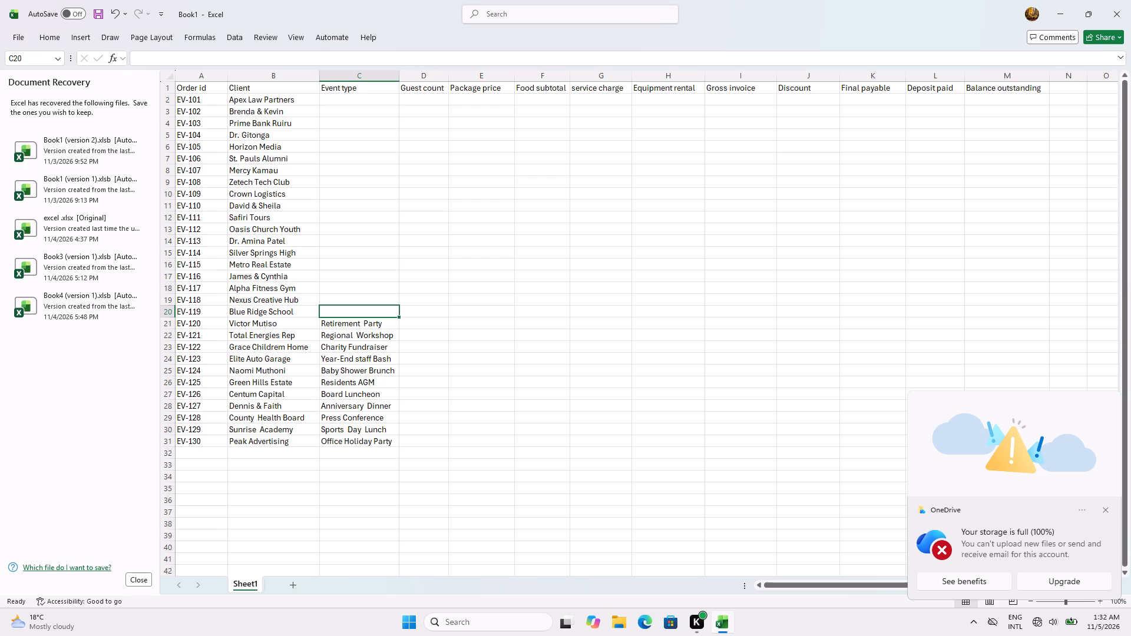
Enter "Staff Breakfast" as the event type for order EV-119 in cell C20.
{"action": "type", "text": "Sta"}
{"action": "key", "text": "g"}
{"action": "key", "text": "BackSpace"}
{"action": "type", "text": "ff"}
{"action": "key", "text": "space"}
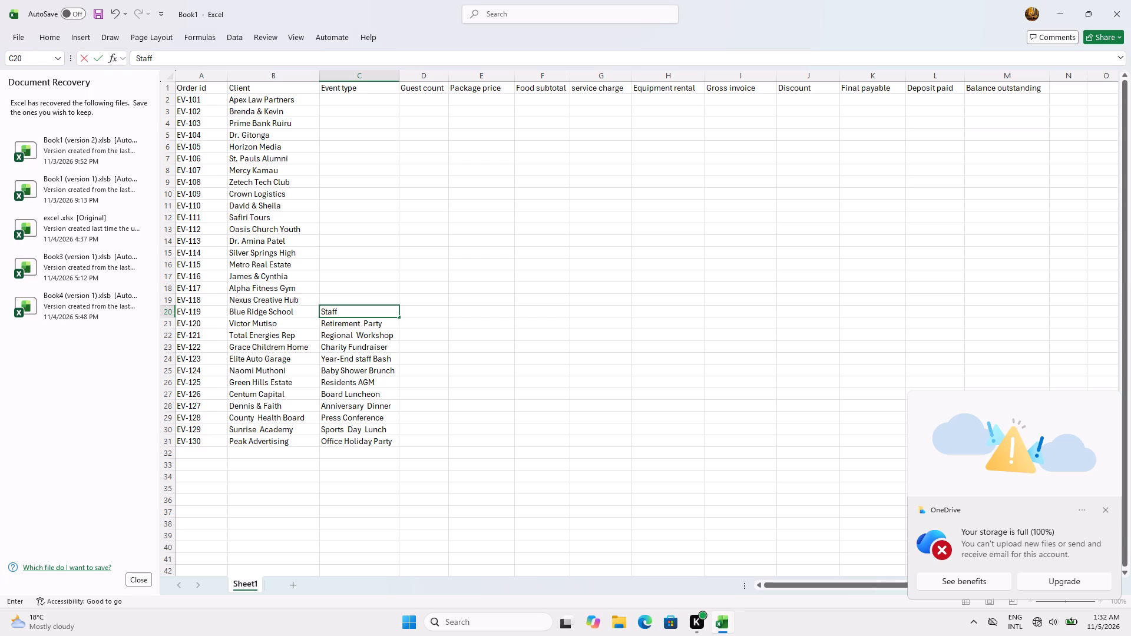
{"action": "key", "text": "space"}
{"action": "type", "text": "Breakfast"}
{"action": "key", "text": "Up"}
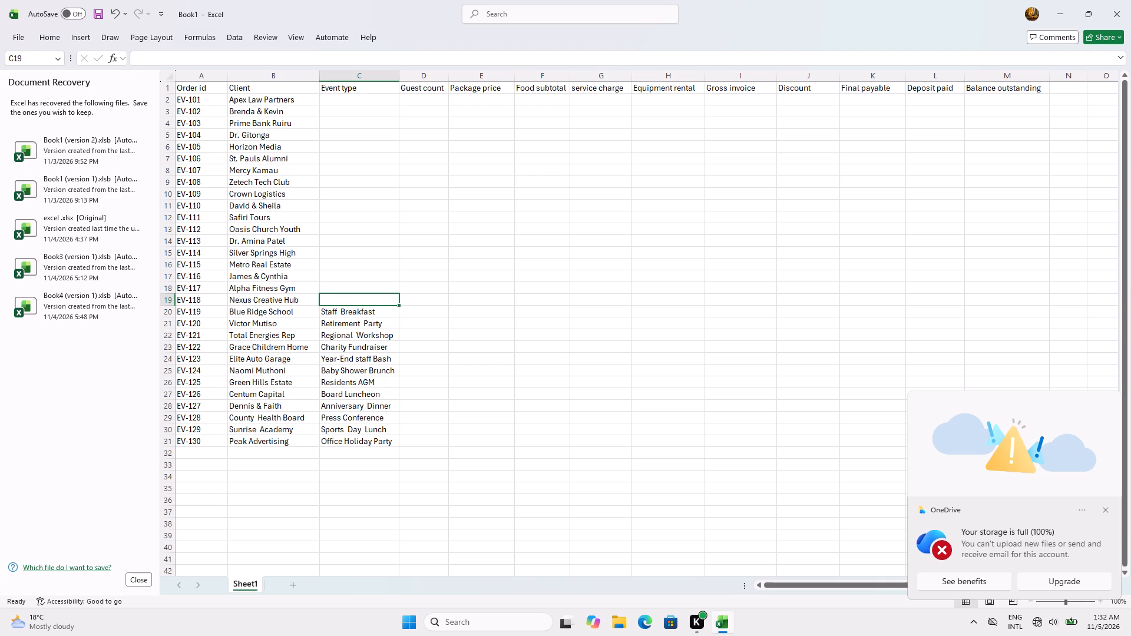
Enter "Networking Mixer" as the event type for order EV-118 in cell C19.
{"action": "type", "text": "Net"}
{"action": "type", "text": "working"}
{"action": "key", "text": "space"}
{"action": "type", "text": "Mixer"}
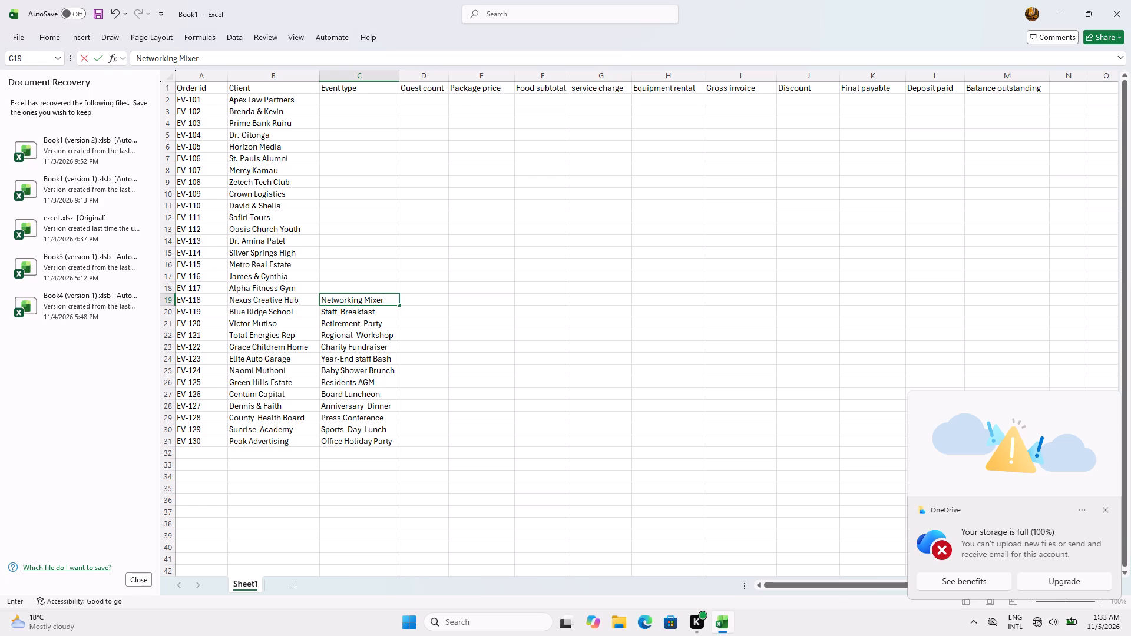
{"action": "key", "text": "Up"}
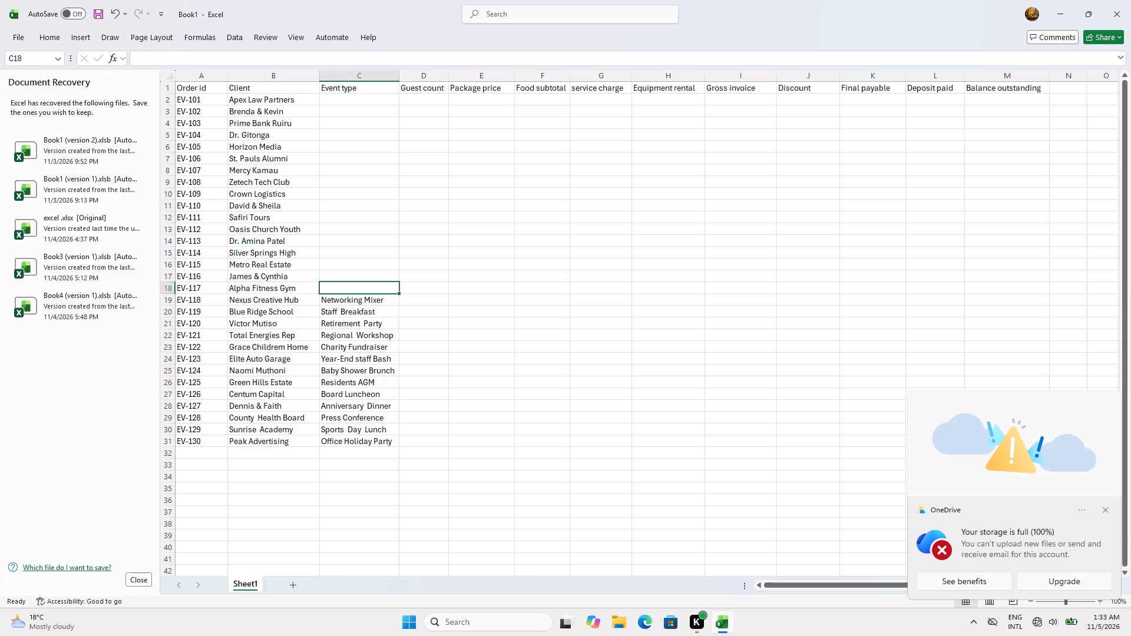
Enter "Anniversary Party" as the event type for order EV-117 in cell C18.
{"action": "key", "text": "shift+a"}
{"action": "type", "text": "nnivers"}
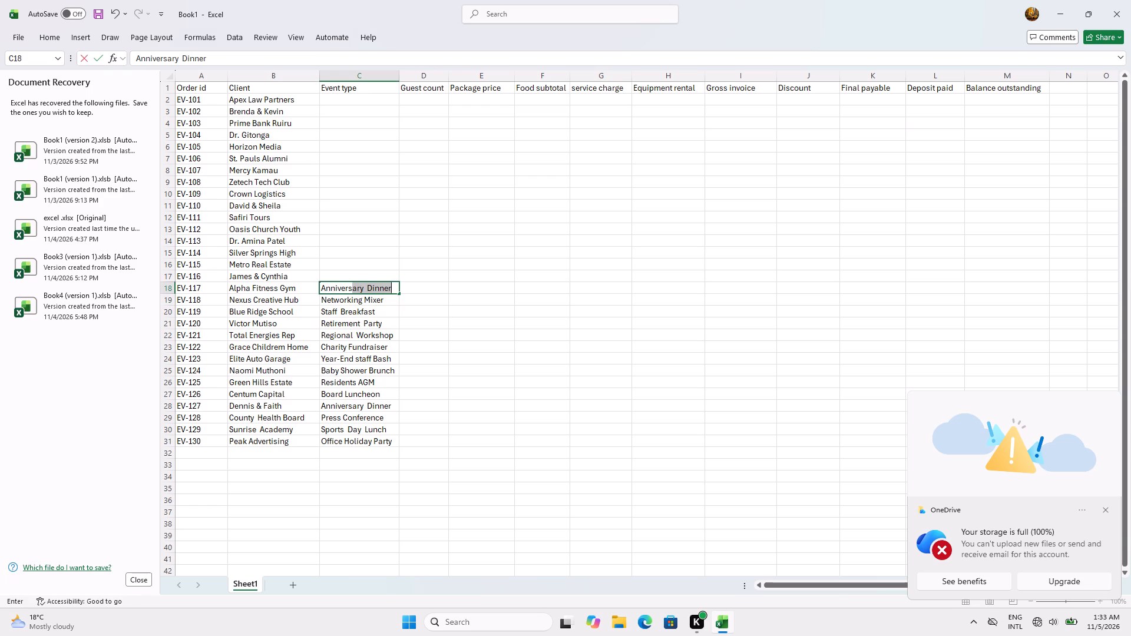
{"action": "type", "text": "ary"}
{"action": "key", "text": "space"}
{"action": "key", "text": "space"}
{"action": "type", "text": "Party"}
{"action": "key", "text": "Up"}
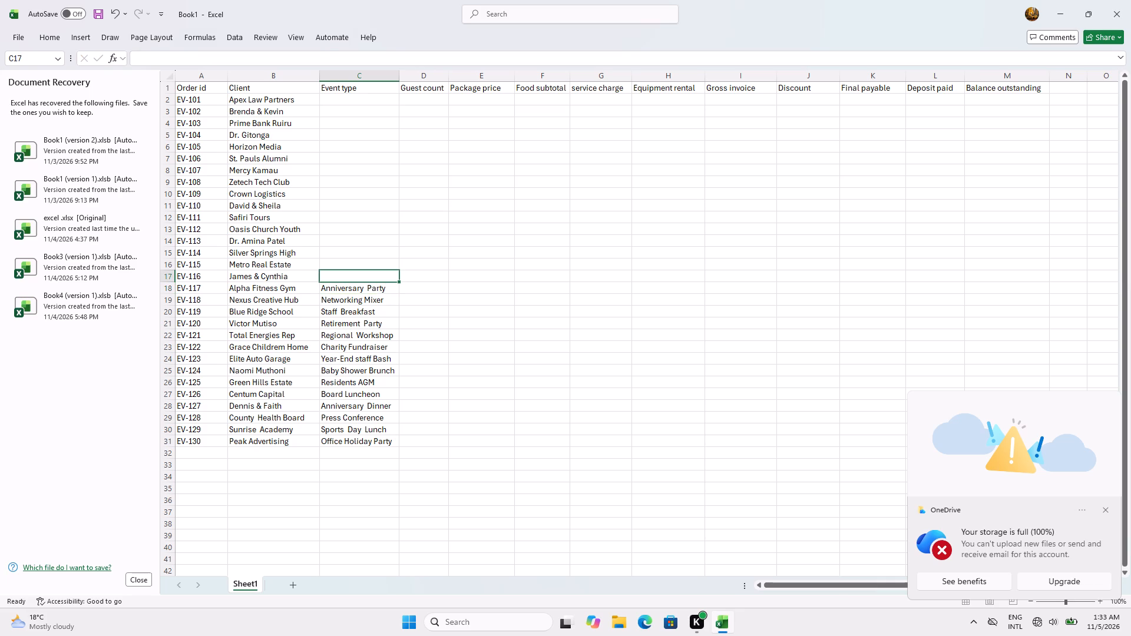
Enter "Wedding Banquet" as the event type for order EV-116 in cell C17.
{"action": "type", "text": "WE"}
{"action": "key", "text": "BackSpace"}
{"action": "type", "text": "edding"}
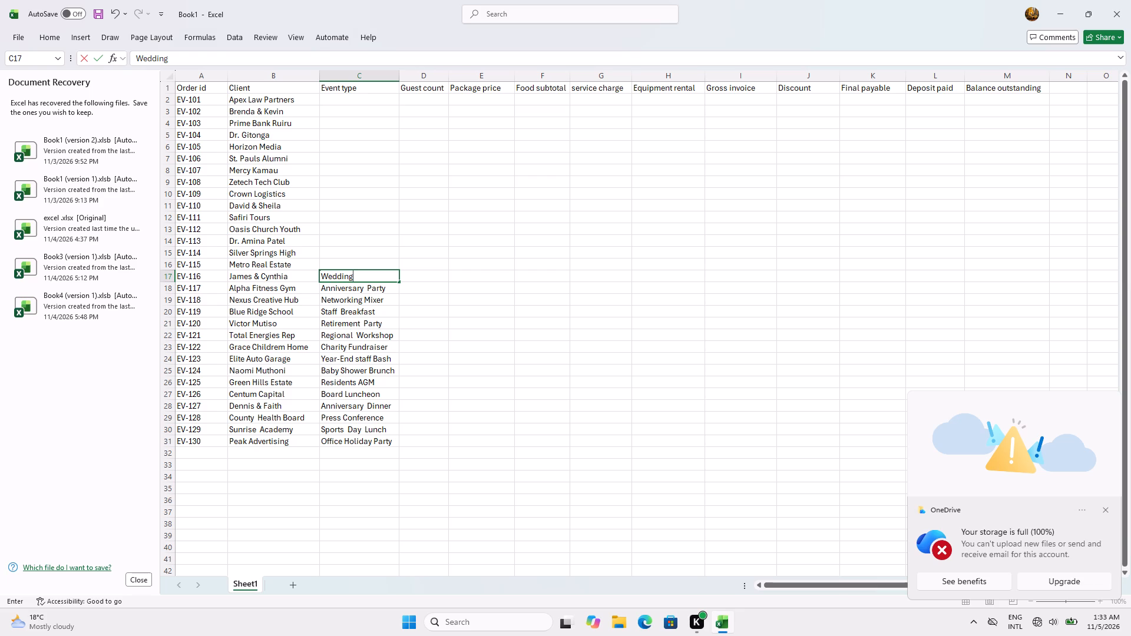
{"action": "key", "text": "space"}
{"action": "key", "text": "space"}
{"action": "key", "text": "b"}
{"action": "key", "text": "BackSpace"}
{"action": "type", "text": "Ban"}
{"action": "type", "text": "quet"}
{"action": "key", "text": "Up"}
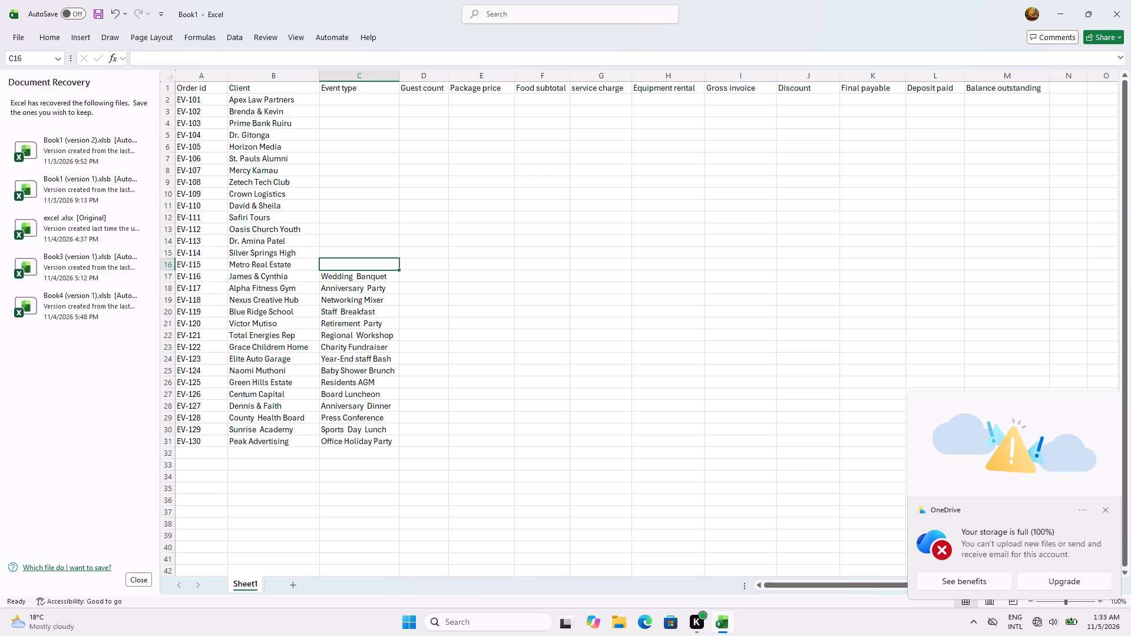
Enter "Property Showcase" as the event type for order EV-115 in cell C16.
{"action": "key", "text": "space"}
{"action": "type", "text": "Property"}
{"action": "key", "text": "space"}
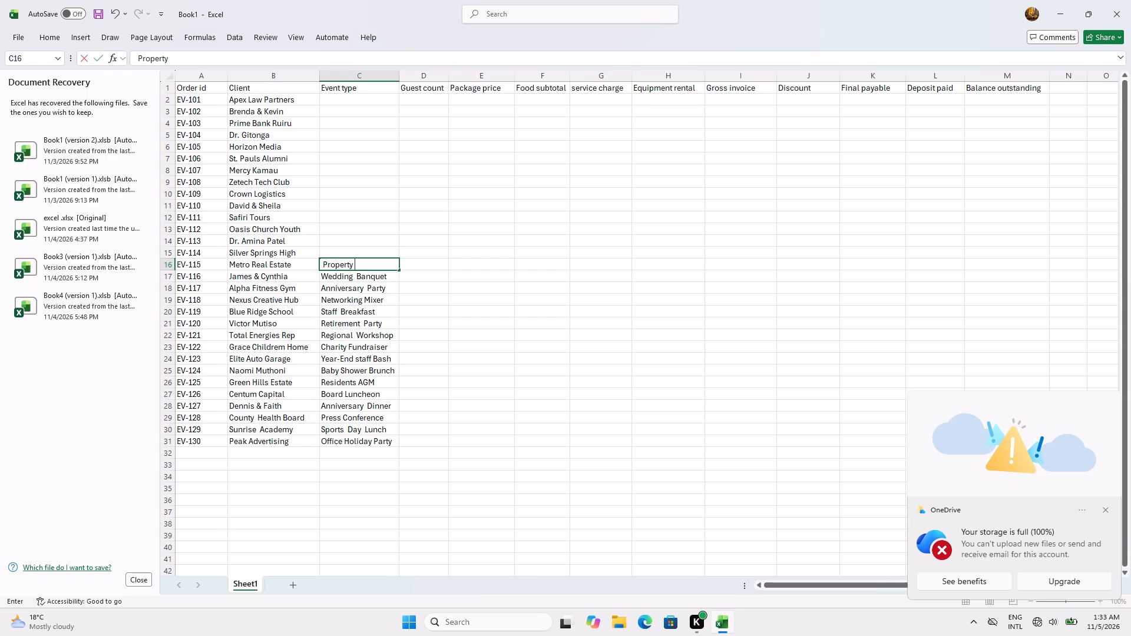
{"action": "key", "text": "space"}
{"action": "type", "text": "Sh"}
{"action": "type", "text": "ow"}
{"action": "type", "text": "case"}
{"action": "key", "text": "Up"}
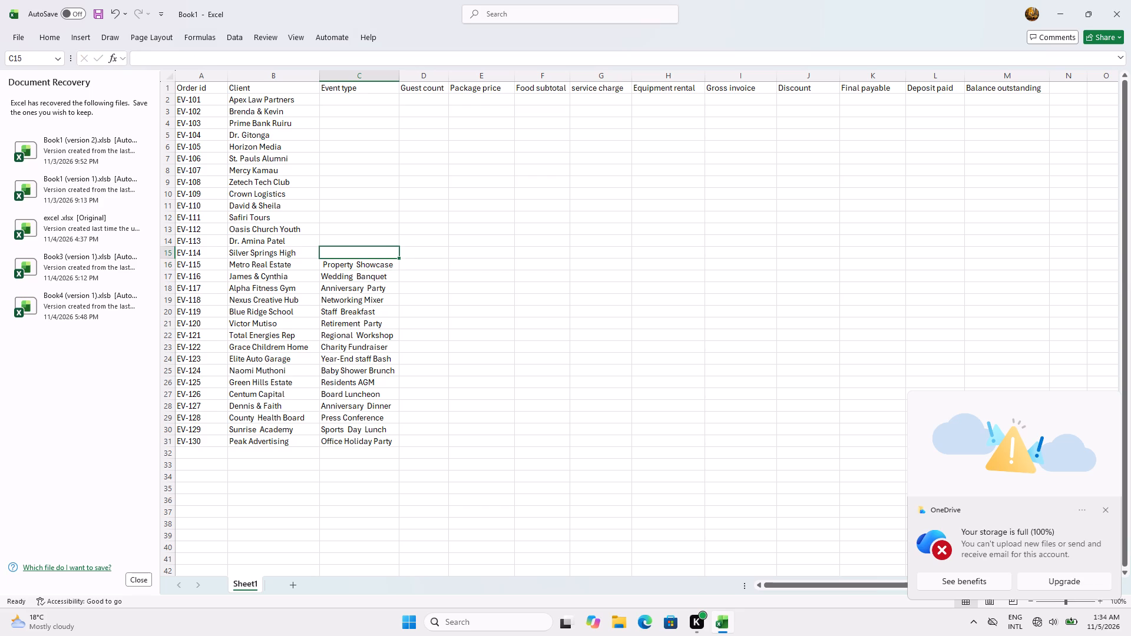
Enter "Valedictory Dinner" as the event type for order EV-114 in cell C15.
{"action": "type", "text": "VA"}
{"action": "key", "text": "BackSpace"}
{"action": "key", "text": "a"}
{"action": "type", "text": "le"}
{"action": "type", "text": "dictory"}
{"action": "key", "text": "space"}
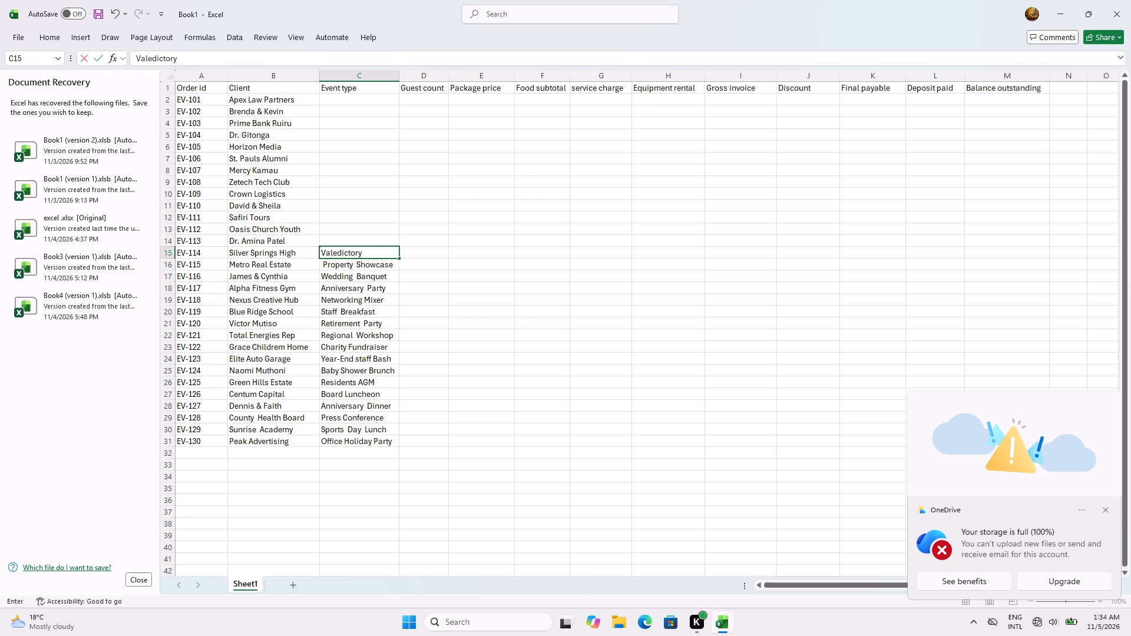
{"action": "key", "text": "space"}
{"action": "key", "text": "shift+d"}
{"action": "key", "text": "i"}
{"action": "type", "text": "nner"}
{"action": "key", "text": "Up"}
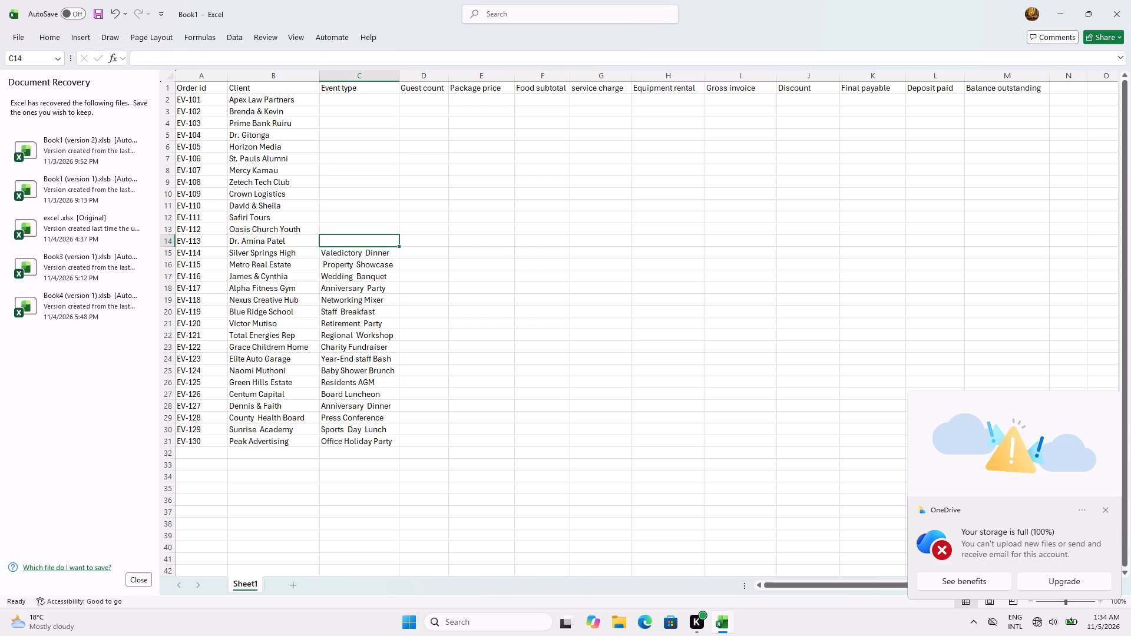
Enter "Medical Symposium" as the event type for order EV-113 in cell C14.
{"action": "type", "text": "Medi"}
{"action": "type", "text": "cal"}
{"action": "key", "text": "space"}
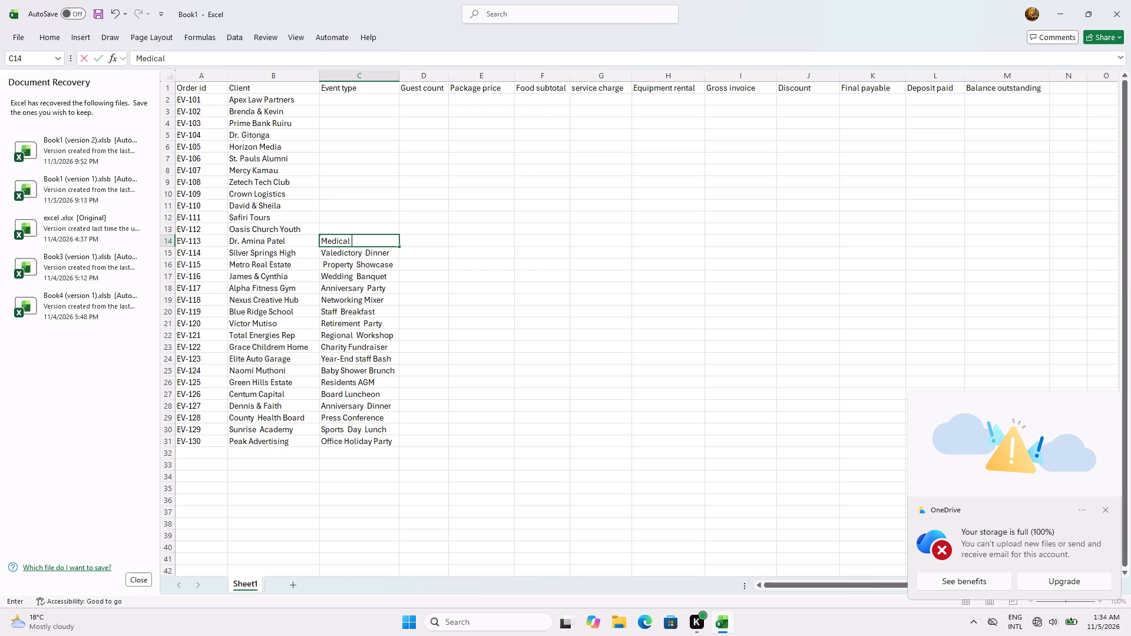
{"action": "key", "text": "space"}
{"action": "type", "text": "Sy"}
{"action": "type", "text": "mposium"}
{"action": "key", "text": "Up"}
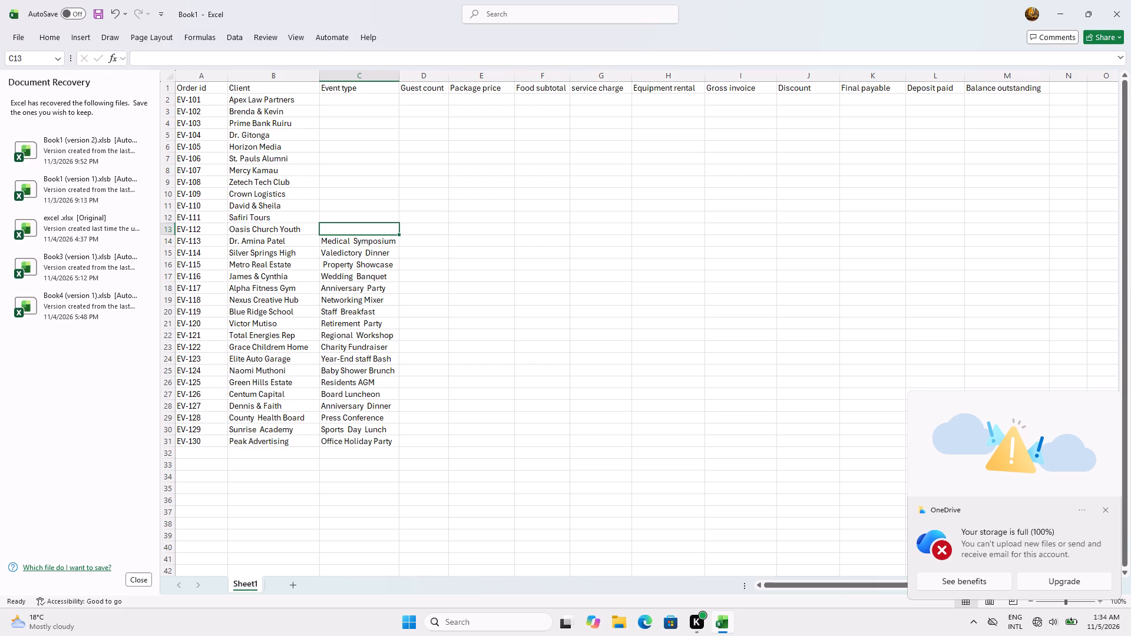
Enter "Fellowship Lunch" as the event type for order EV-112 in cell C13.
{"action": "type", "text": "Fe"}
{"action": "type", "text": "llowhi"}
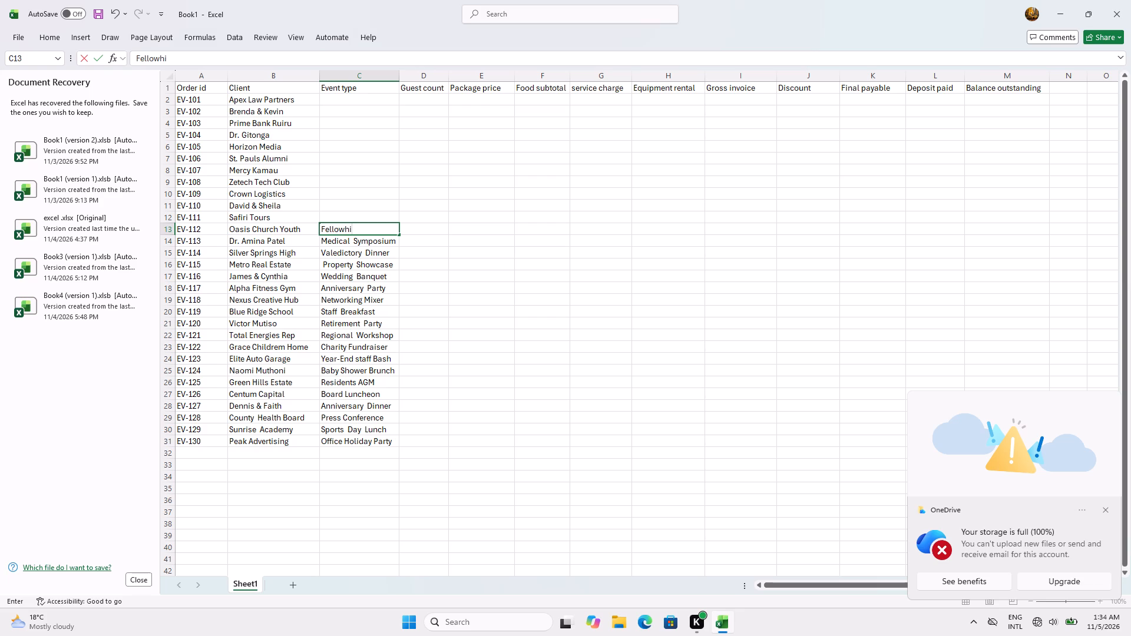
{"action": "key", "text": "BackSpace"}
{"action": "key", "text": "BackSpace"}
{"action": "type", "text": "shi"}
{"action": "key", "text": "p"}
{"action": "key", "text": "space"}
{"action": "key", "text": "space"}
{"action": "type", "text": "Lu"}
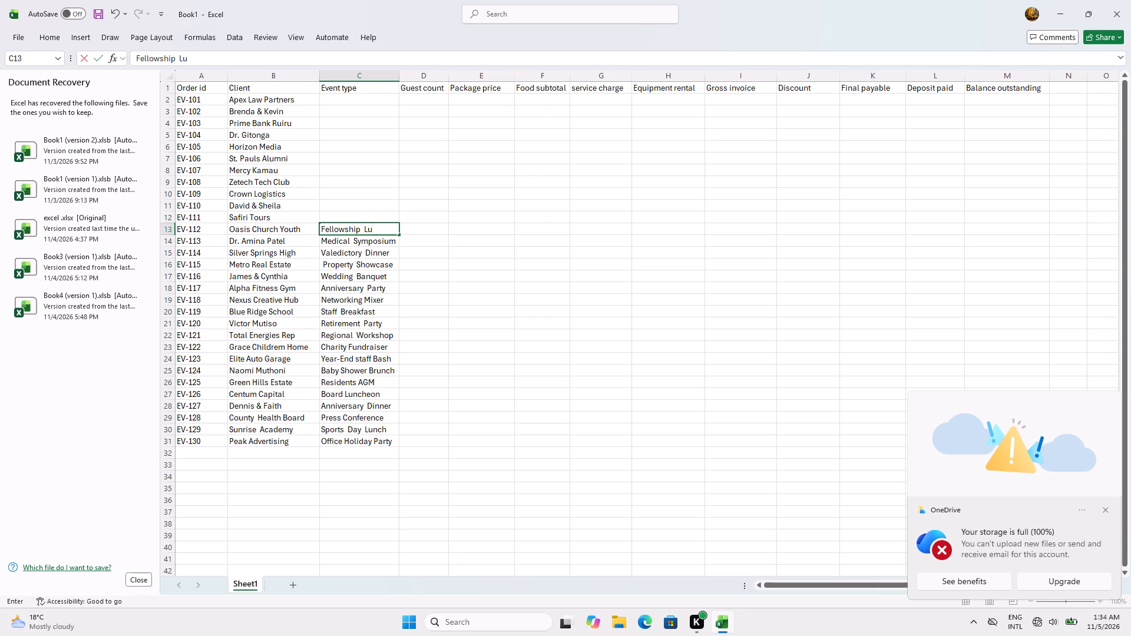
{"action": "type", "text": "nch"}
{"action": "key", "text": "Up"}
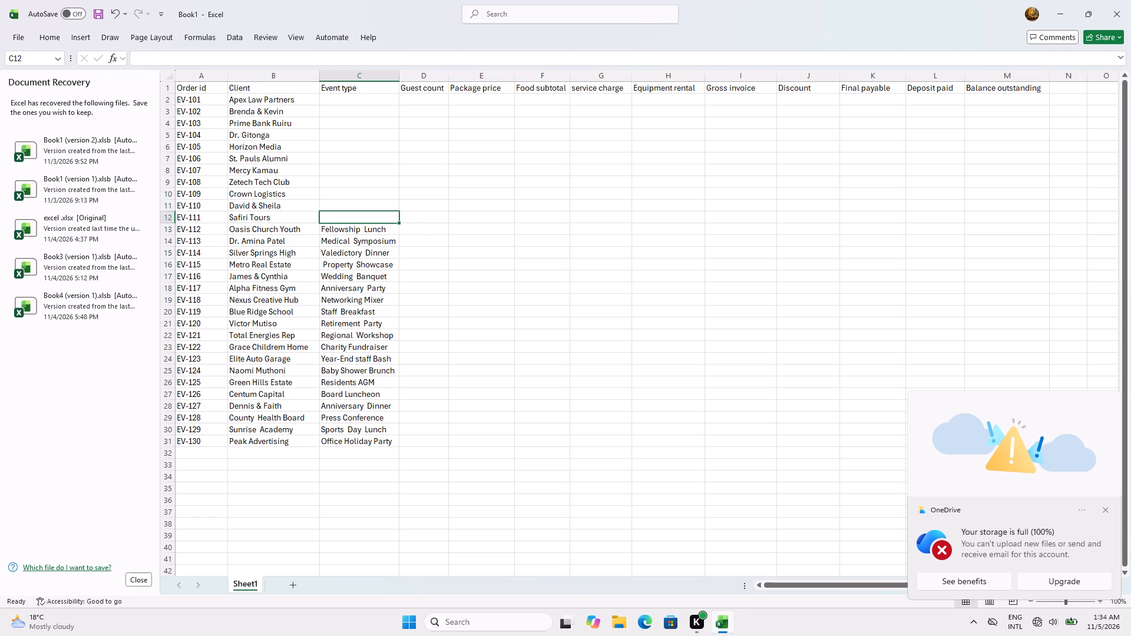
Enter "Gala Night" as the event type for order EV-111 in cell C12.
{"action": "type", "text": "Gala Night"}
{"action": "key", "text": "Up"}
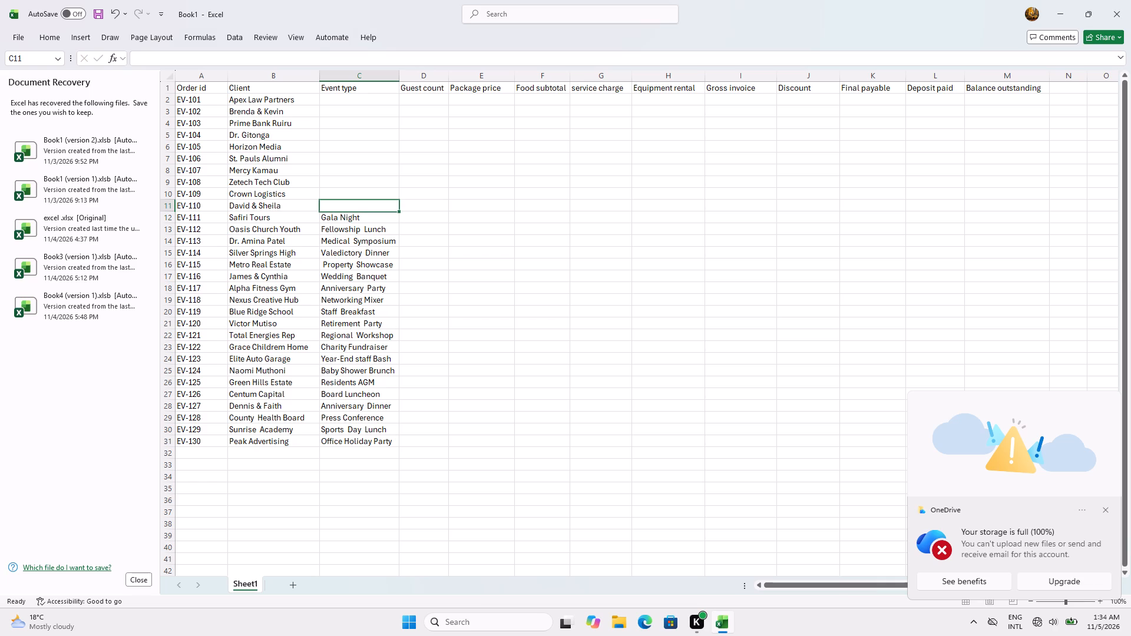
Enter "Engagement Dinner" as the event type for order EV-110 in cell C11.
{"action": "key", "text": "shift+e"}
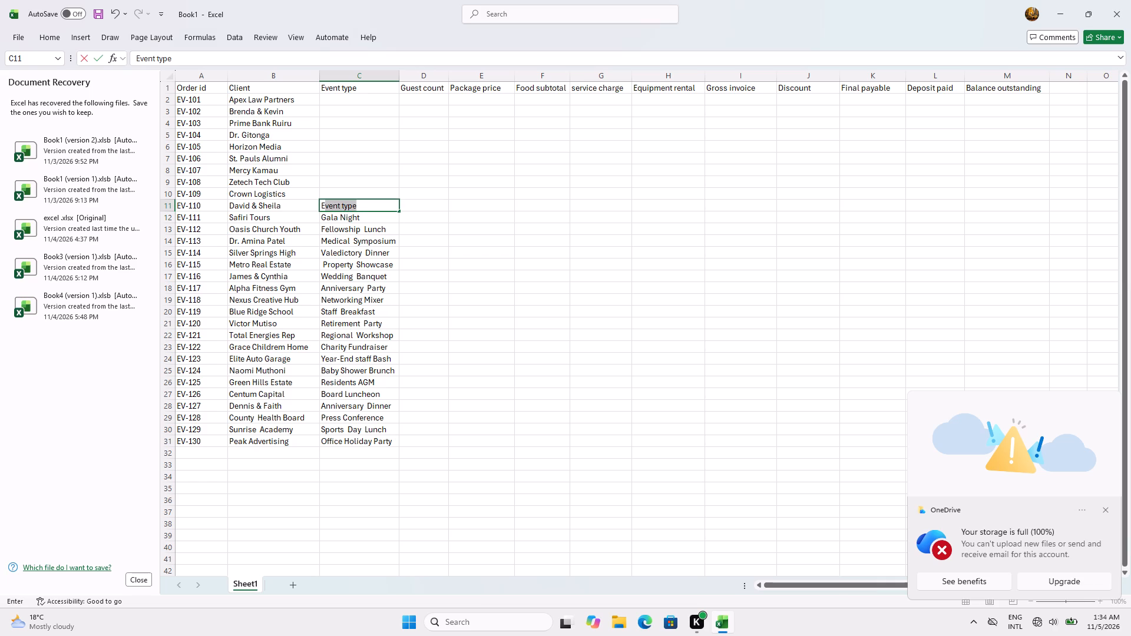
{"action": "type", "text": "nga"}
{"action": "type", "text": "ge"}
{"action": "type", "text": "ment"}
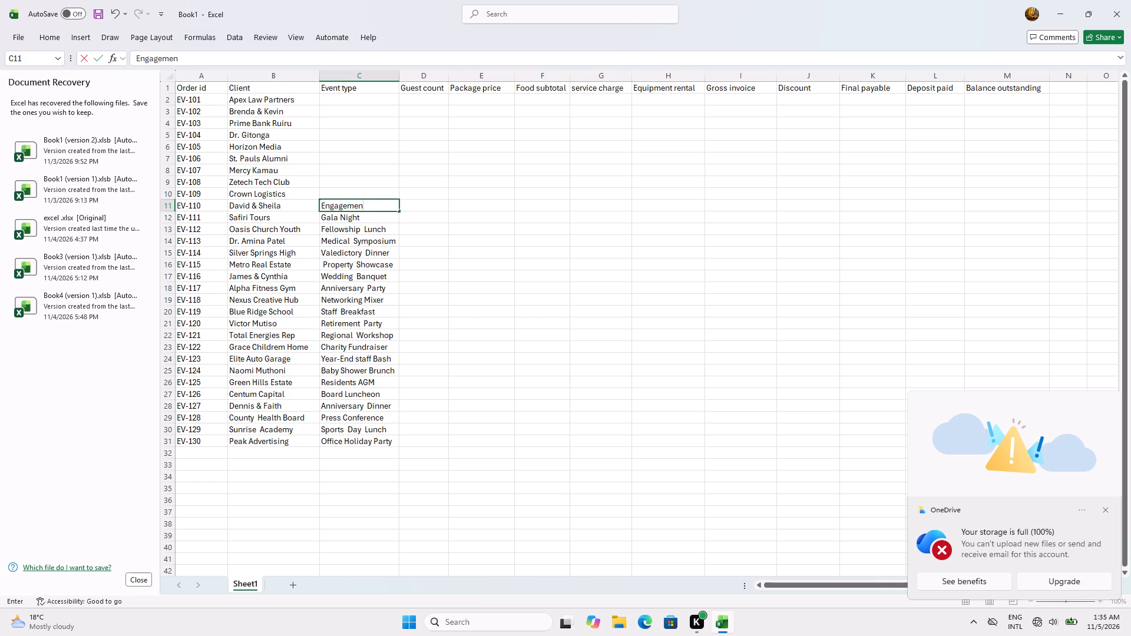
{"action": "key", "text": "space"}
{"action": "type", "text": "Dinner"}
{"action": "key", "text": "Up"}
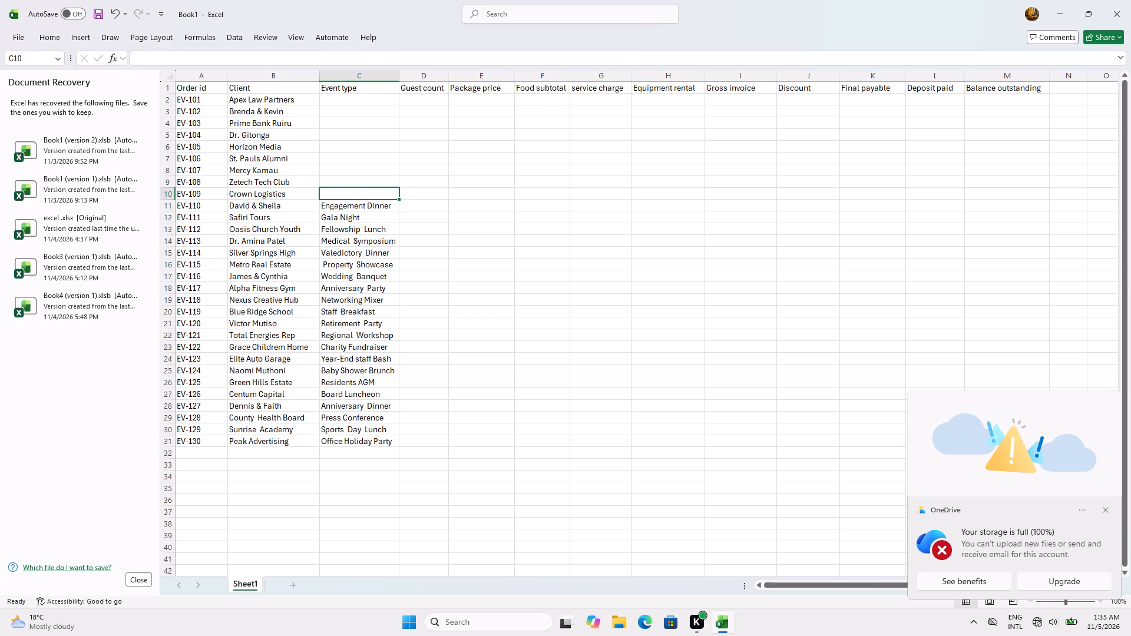
Enter "Staff Teambuilding" as the event type for order EV-109 in cell C10.
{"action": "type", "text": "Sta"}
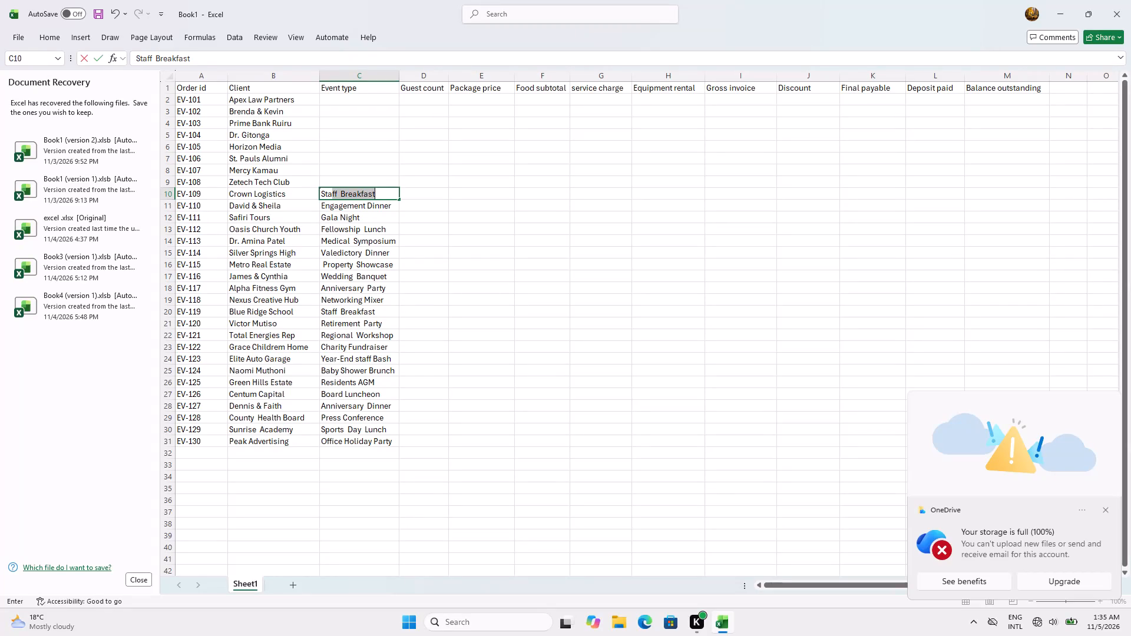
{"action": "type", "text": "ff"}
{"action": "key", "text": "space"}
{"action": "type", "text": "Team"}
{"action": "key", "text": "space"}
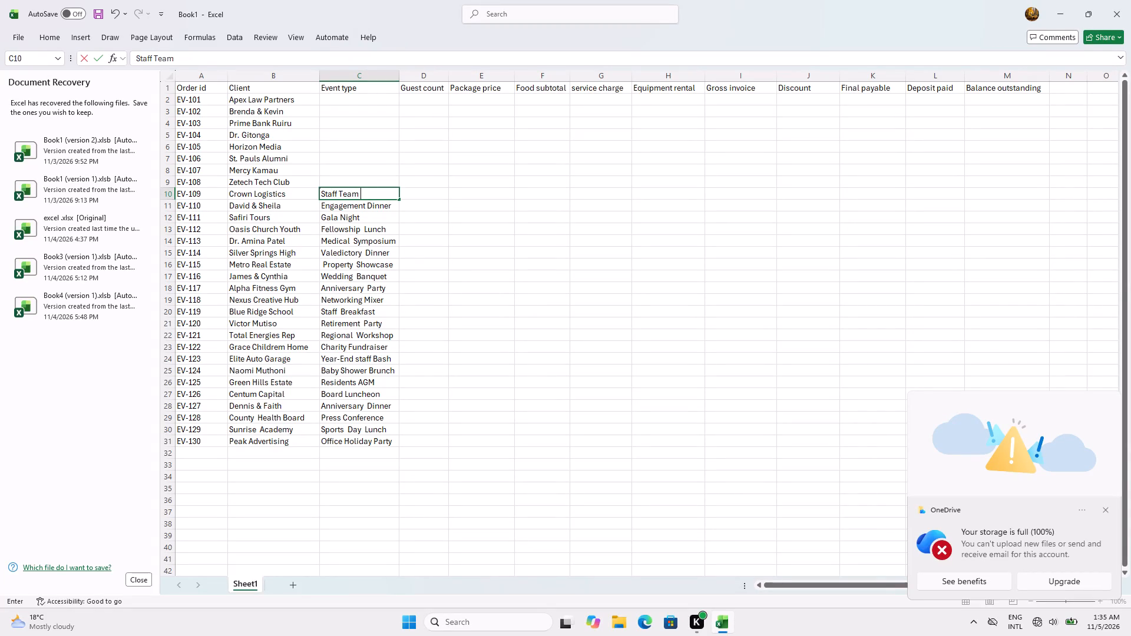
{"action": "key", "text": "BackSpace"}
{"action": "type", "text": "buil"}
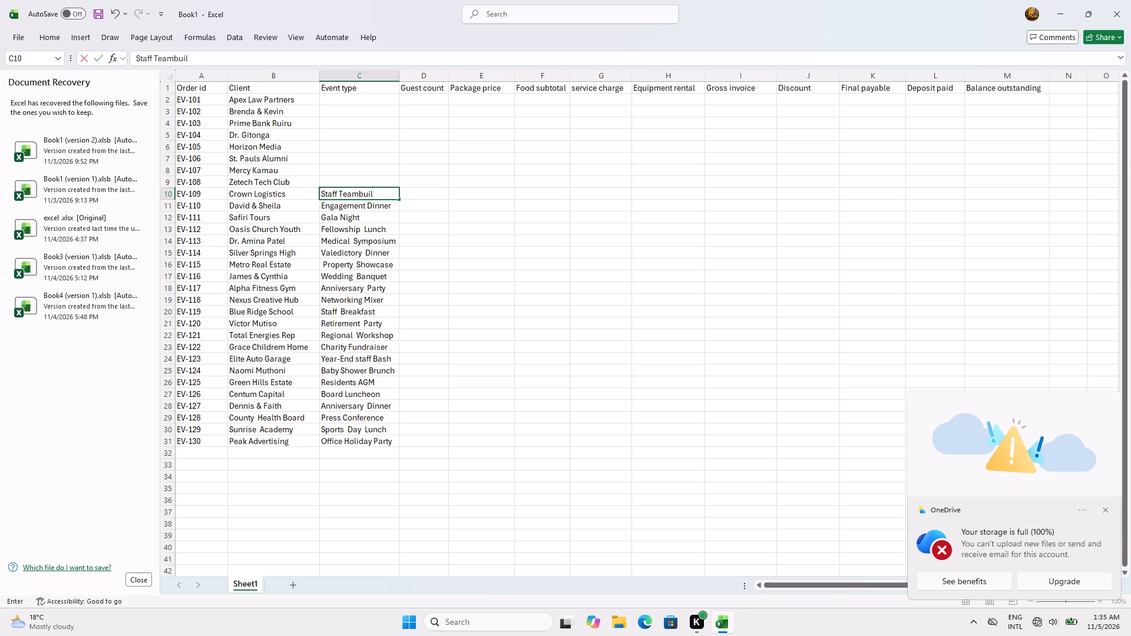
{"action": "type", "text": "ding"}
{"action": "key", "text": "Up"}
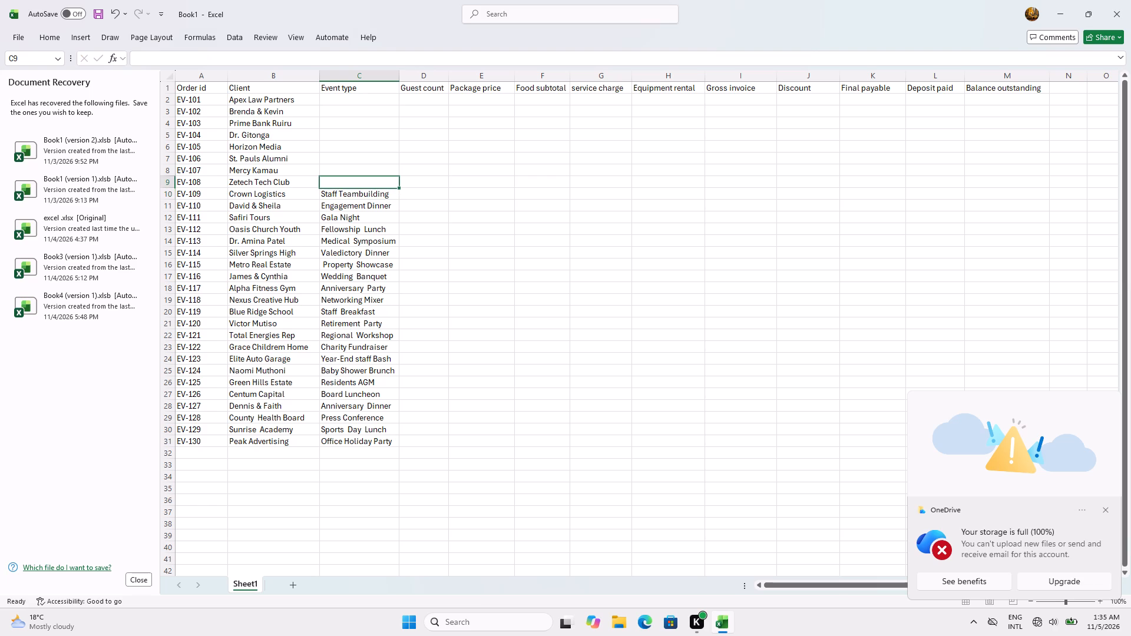
Enter "End Year Dinner" as the event type for order EV-108 in cell C9.
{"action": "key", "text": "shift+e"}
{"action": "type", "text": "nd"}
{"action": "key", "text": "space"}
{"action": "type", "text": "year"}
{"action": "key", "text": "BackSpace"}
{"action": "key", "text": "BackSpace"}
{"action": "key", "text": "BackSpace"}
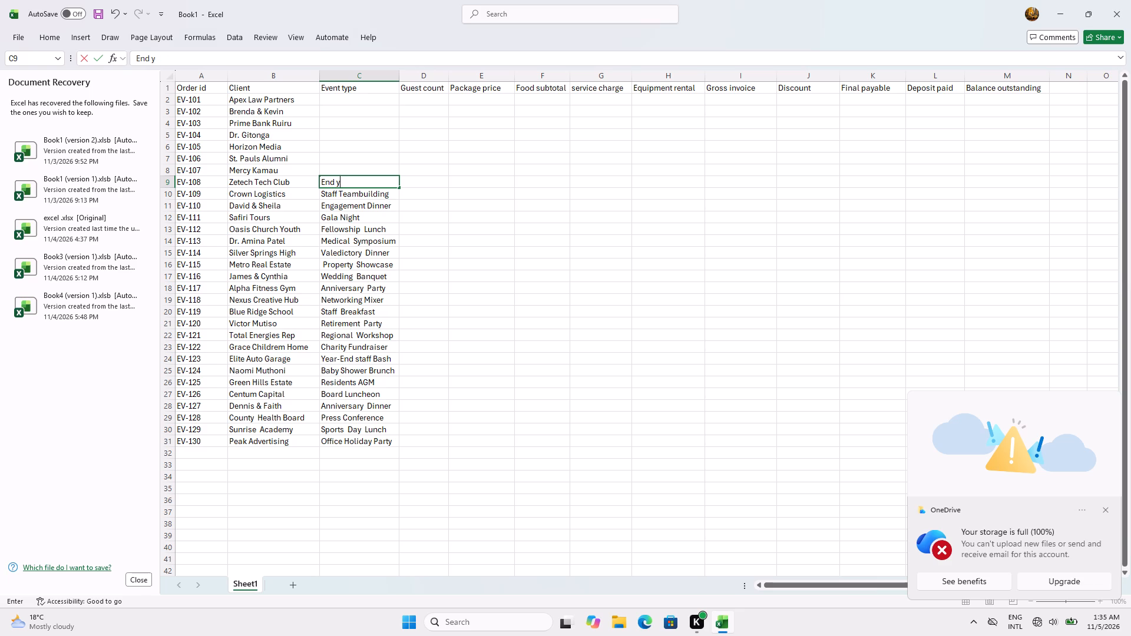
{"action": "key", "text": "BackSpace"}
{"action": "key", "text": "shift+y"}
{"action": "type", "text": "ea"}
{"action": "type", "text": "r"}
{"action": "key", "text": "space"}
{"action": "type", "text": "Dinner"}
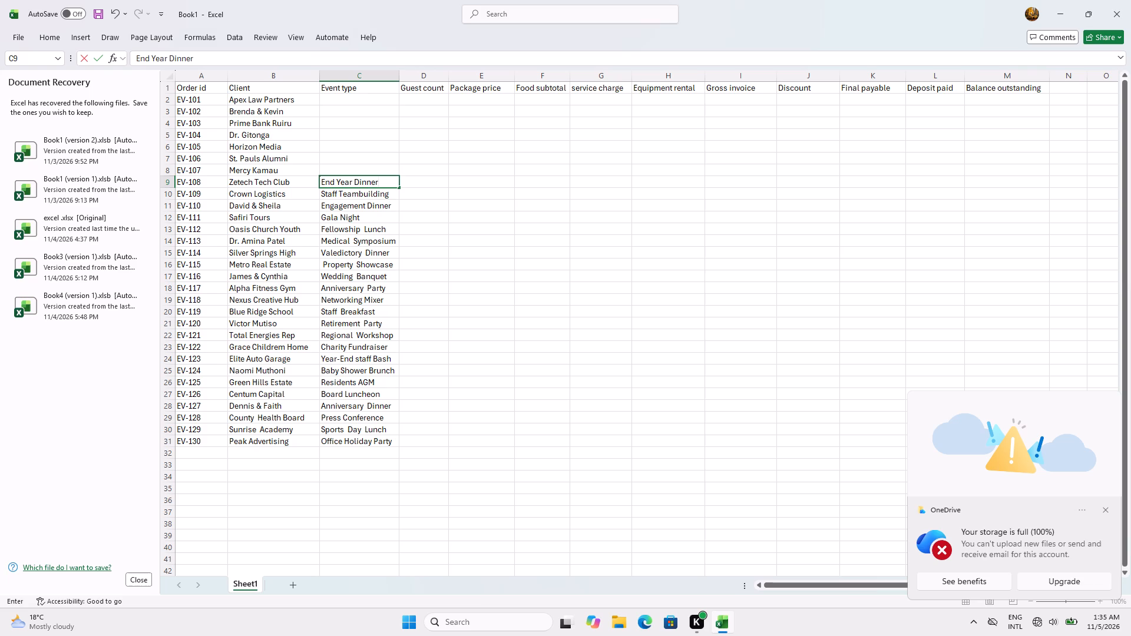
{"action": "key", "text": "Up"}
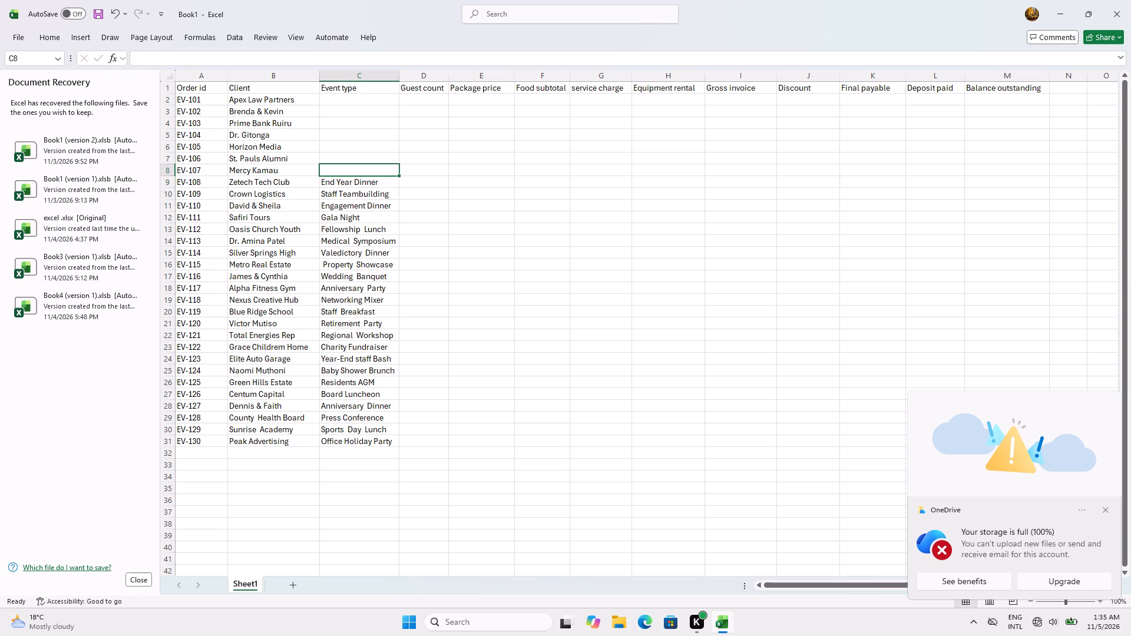
Enter "Graduation Party" as the event type for order EV-107 in cell C8.
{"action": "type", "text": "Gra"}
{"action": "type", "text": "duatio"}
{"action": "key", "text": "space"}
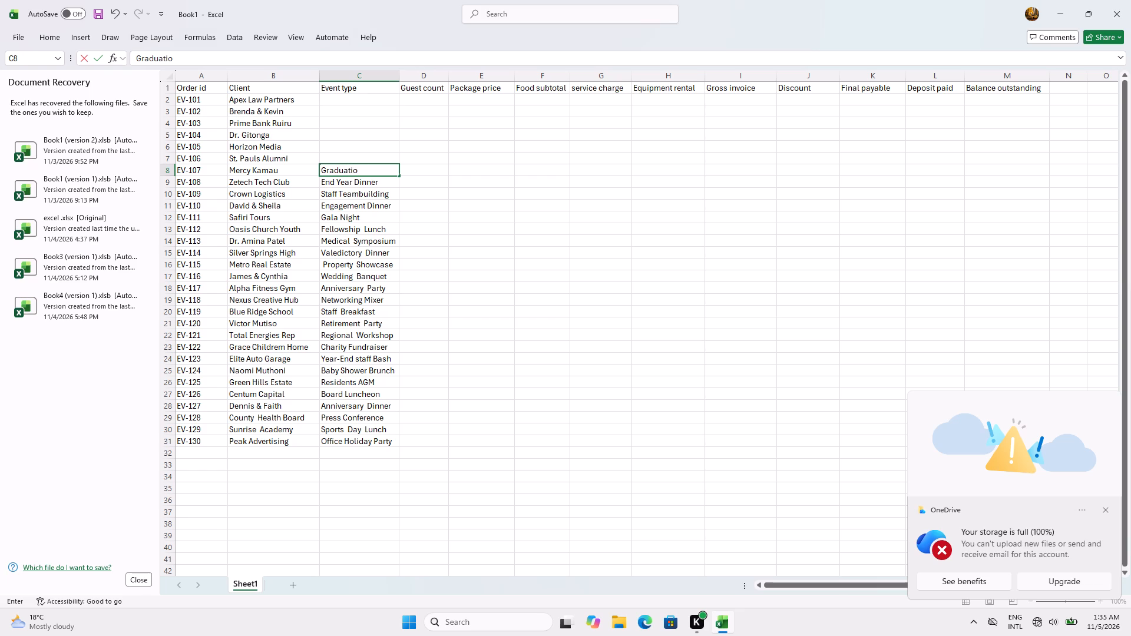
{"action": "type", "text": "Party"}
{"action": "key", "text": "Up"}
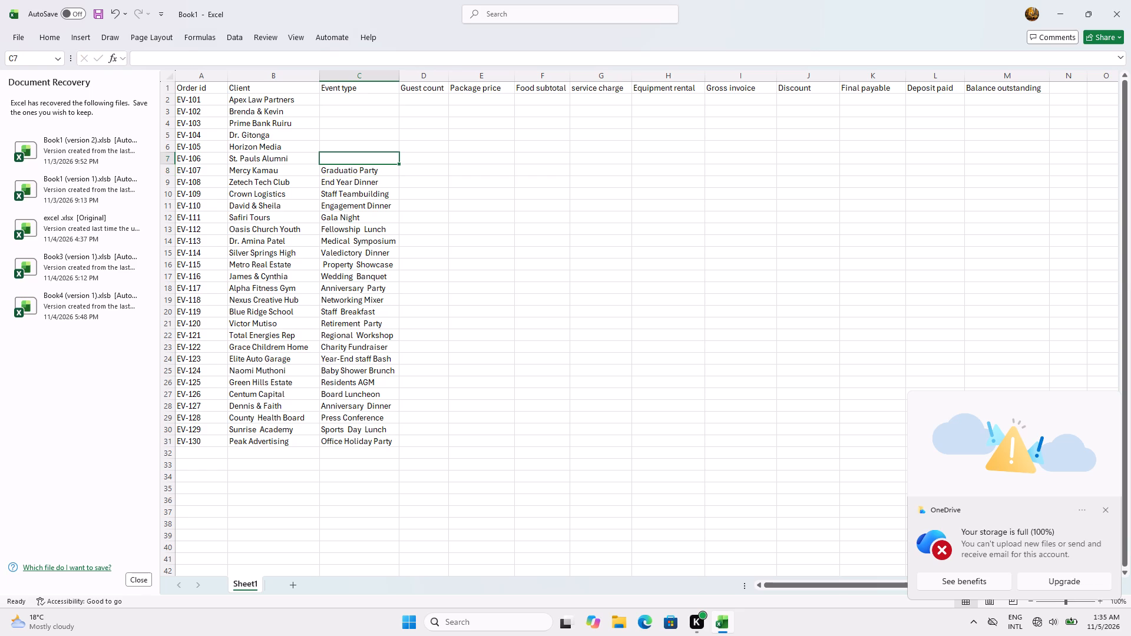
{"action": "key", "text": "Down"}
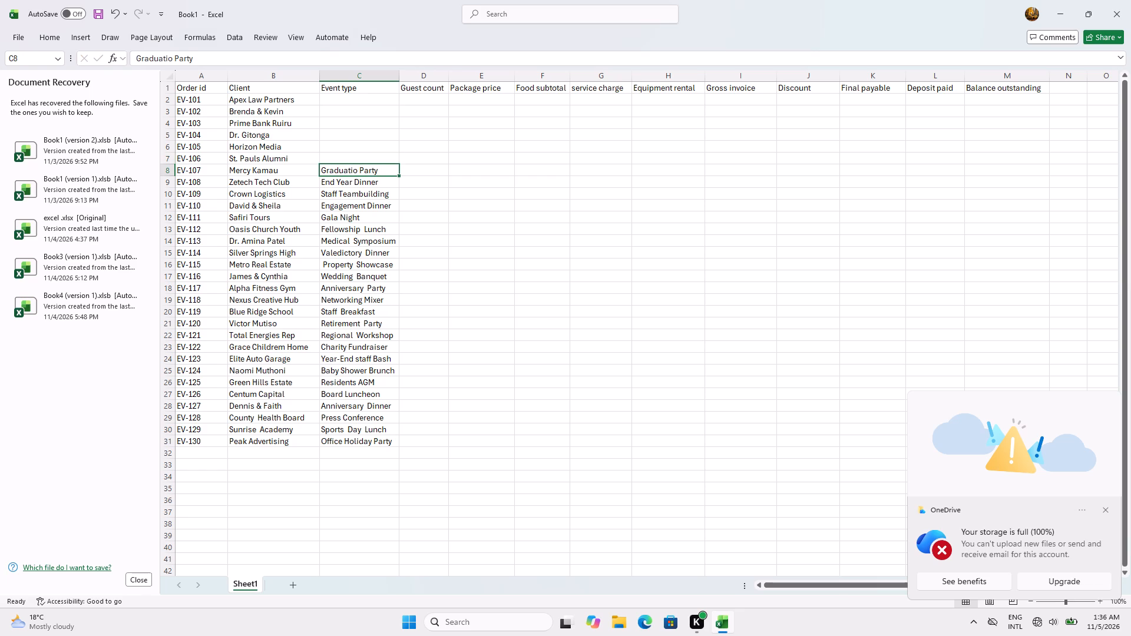
{"action": "double_click", "coordinate": [359, 171]}
{"action": "key", "text": "Left"}
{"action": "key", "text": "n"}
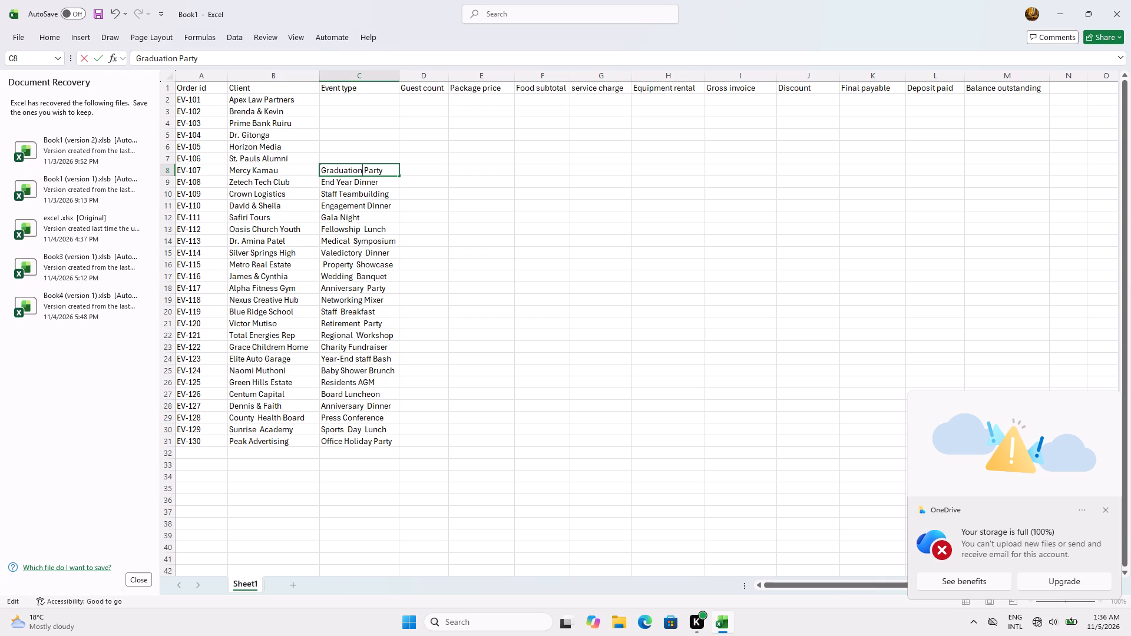
{"action": "key", "text": "Up"}
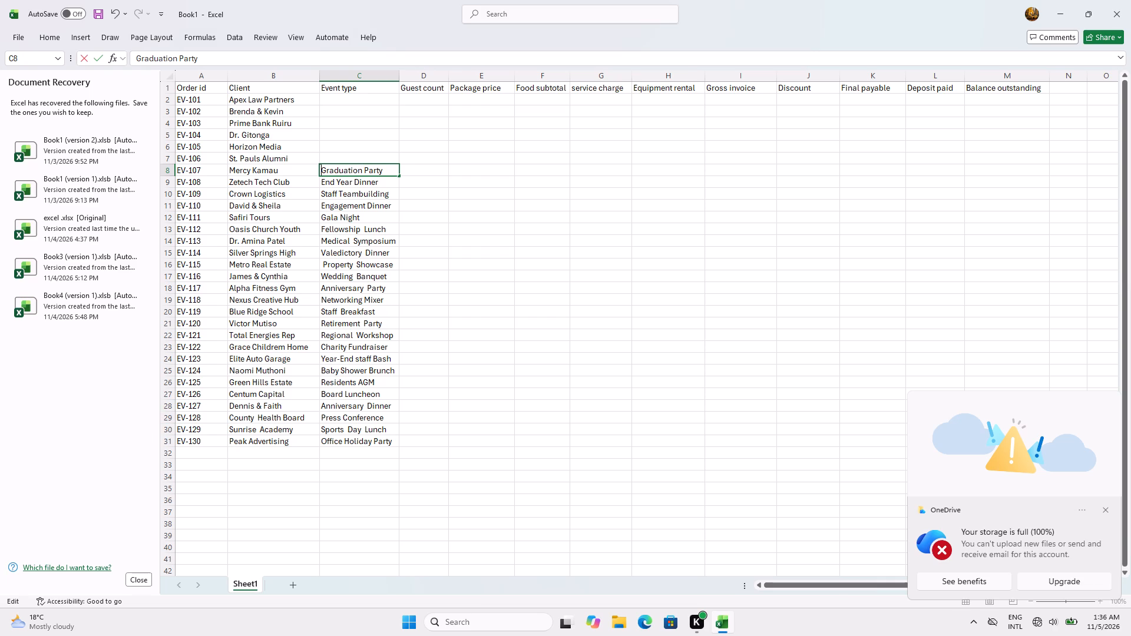
Enter "Annual Reunion" as the event type for order EV-106 in cell C7.
{"action": "left_click", "coordinate": [376, 156]}
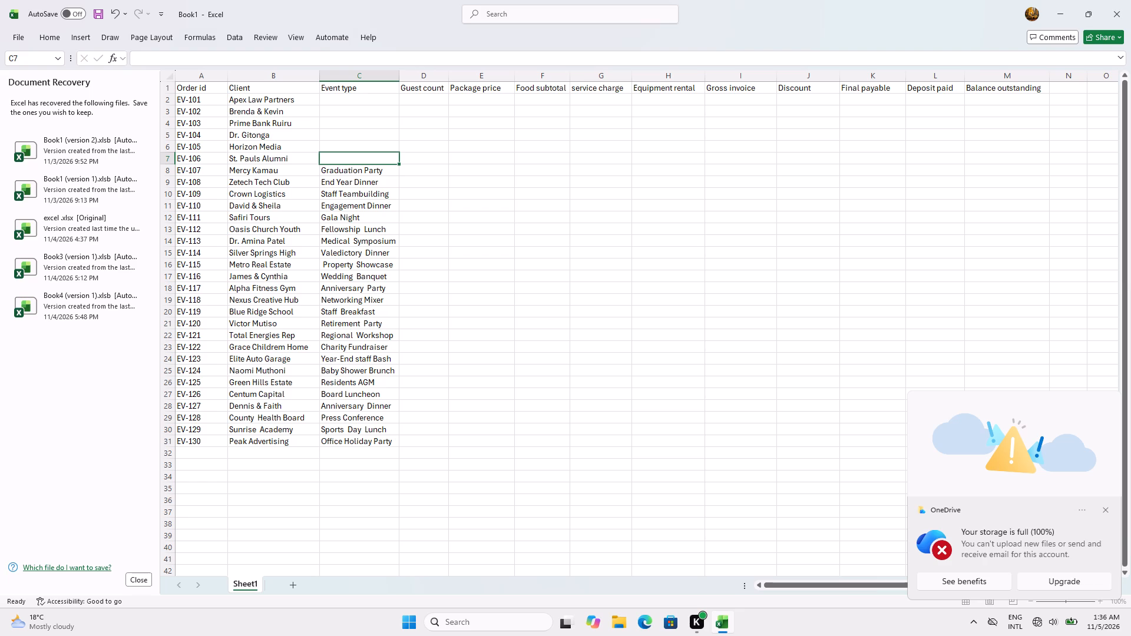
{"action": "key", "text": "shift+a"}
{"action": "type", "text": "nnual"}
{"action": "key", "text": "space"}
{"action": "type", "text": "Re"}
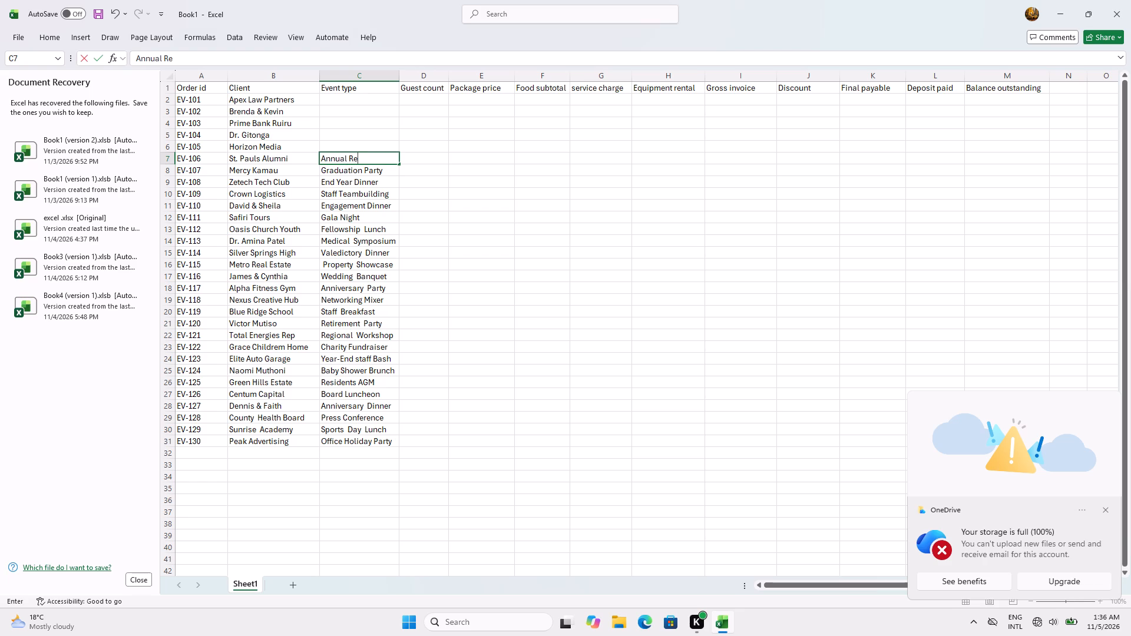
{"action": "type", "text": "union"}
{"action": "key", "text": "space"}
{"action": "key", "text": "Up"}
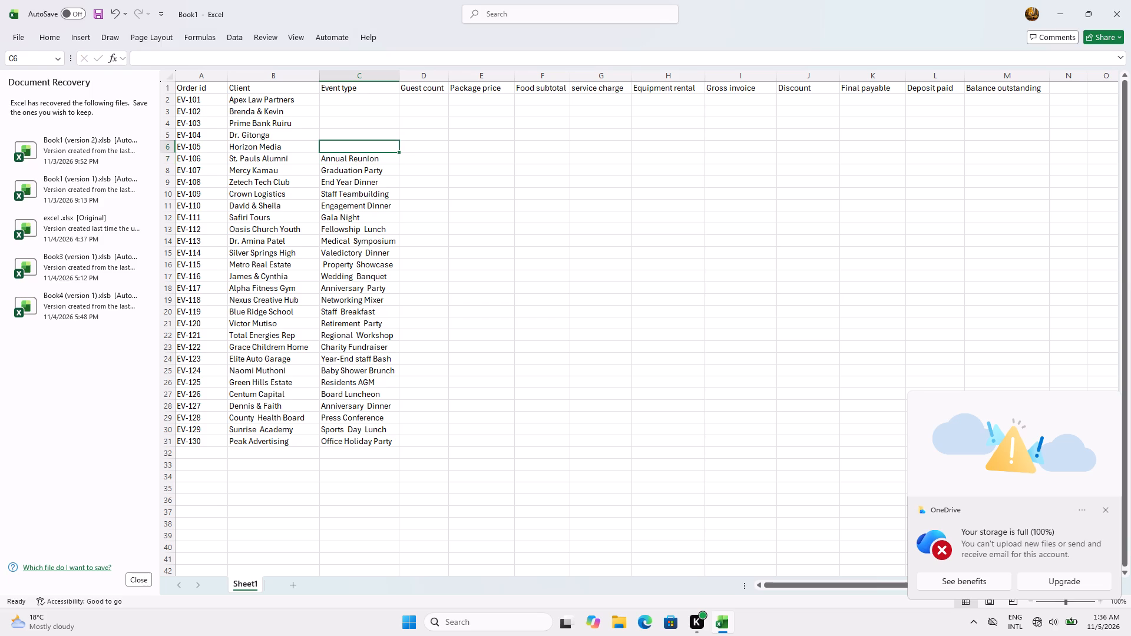
Enter "Product launch" as the event type for order EV-105 in cell C6.
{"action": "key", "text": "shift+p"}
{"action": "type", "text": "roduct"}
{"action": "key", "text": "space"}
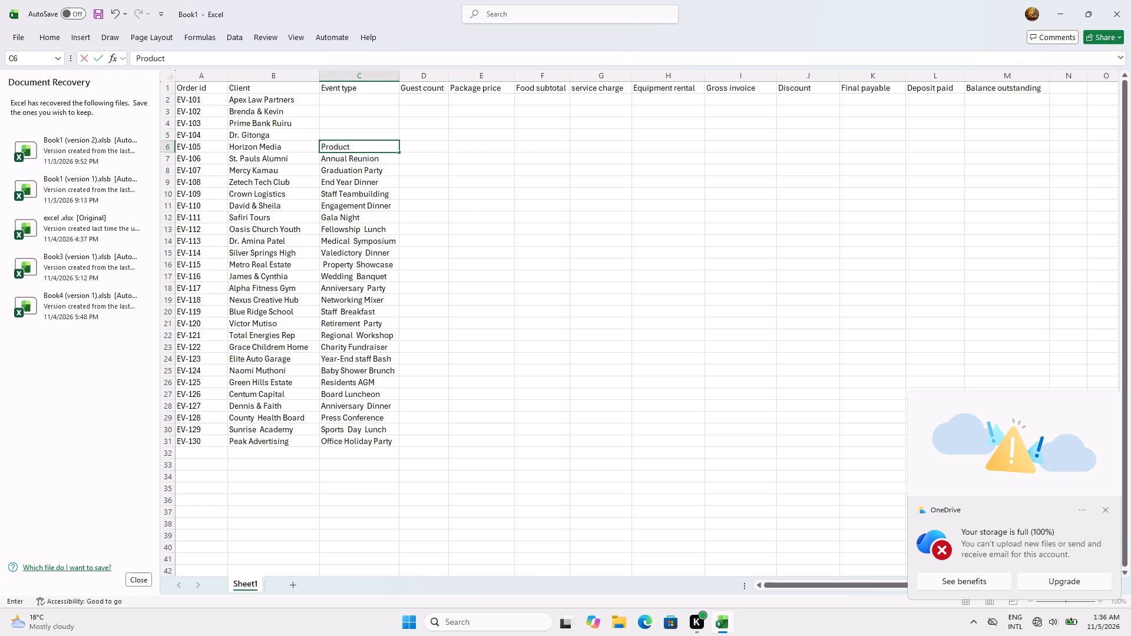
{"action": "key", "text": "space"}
Complete "Product launch" as the event type for order EV-105 in cell C6.
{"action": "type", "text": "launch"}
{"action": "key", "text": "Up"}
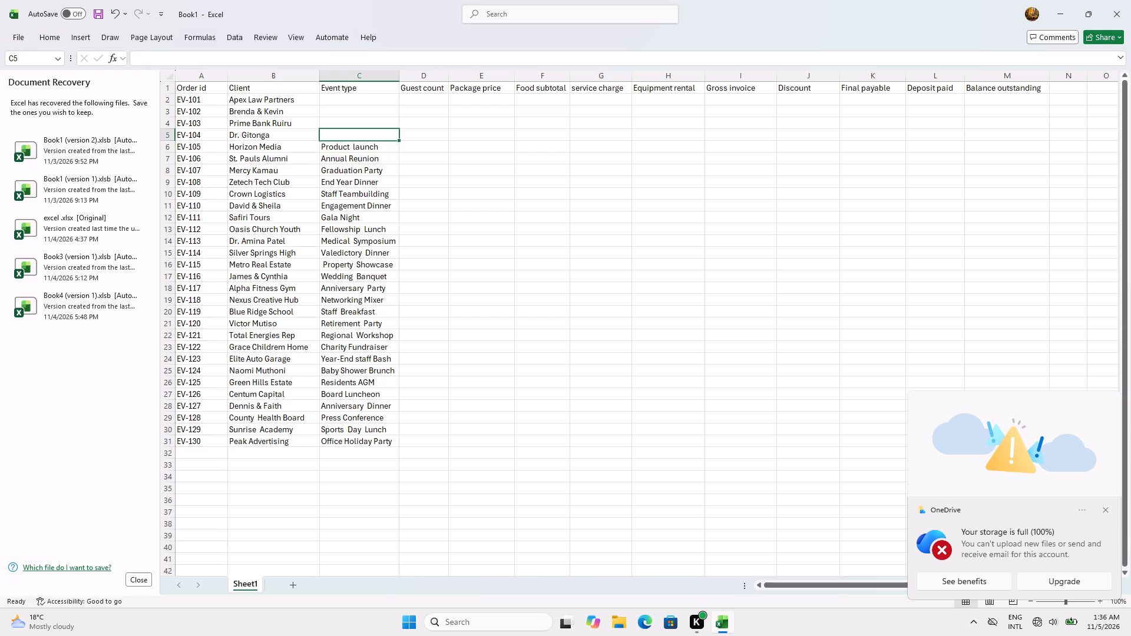
Enter "Birthday Gala" in bold as the event type for order EV-104 in cell C5.
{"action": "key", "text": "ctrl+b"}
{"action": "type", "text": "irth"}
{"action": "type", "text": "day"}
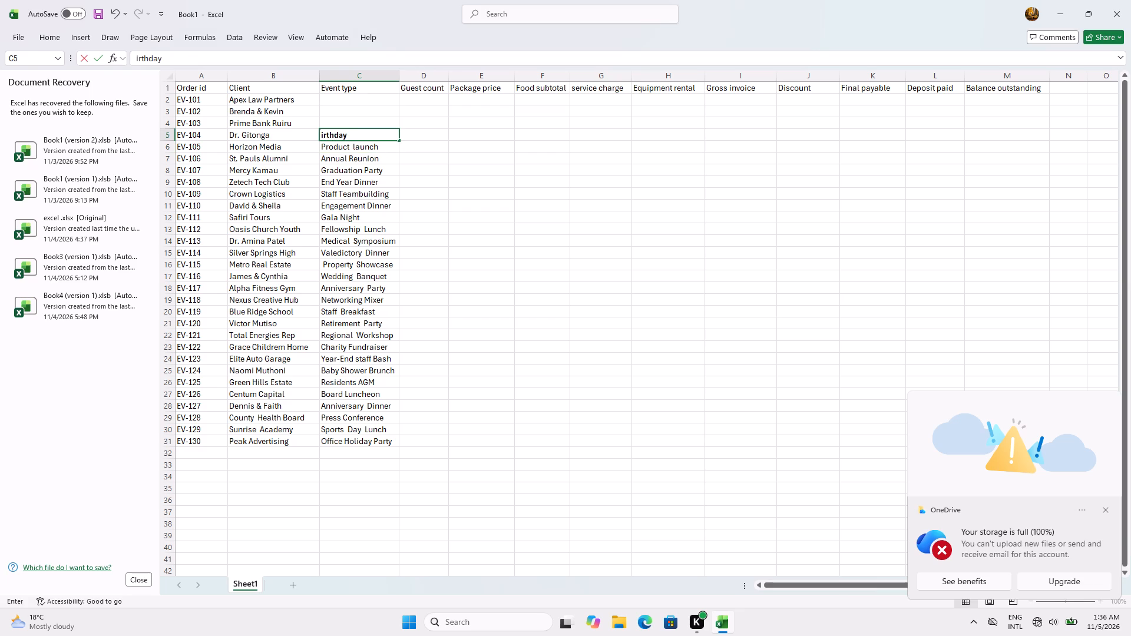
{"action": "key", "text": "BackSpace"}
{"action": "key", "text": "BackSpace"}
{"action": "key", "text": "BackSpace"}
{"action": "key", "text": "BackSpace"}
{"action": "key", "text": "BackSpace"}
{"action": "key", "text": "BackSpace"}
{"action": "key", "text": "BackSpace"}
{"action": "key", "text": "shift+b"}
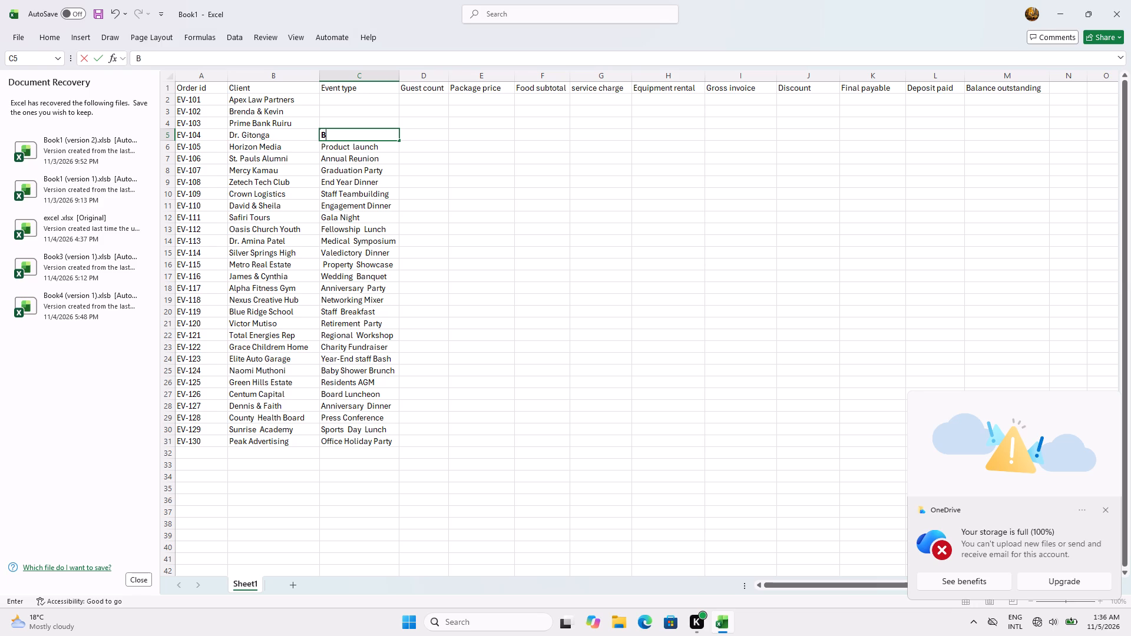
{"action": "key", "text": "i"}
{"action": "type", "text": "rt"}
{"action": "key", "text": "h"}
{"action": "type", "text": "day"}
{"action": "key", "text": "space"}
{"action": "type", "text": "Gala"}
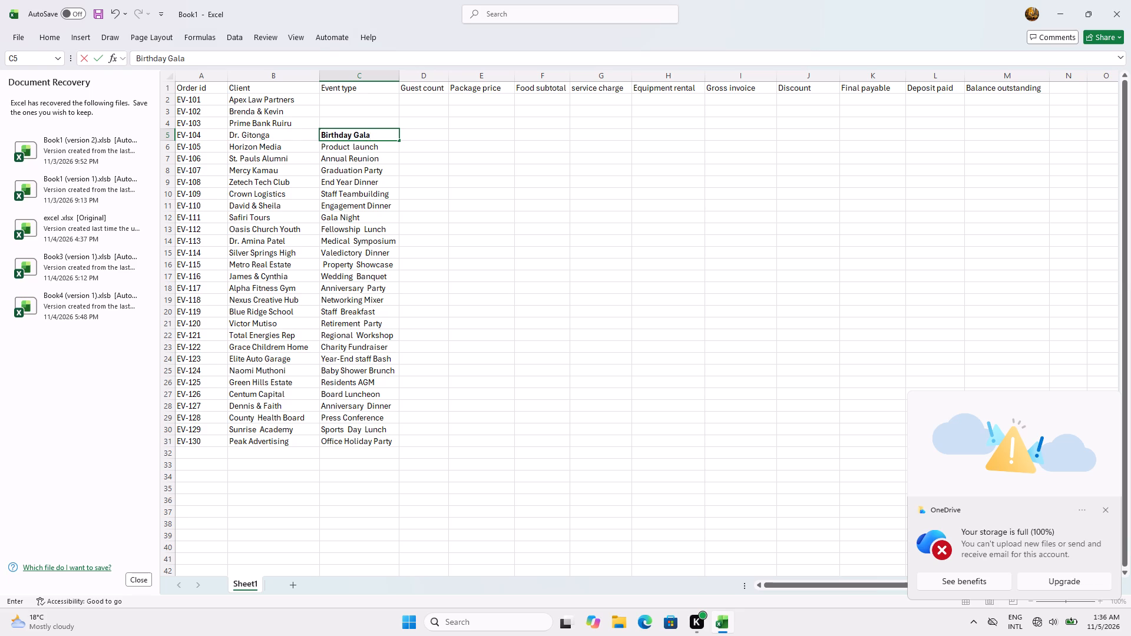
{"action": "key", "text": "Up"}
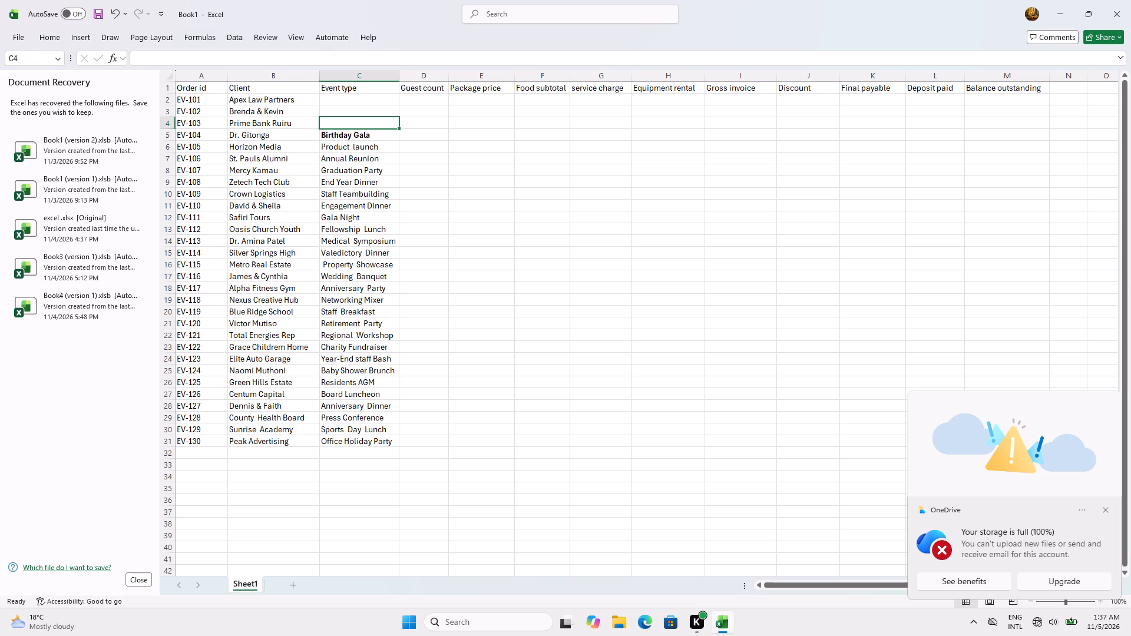
Enter "Executive Luncheon" as the event type for order EV-103 in cell C4.
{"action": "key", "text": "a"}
Enter "Executive Luncheon" as the event type for order EV-103 in cell C4.
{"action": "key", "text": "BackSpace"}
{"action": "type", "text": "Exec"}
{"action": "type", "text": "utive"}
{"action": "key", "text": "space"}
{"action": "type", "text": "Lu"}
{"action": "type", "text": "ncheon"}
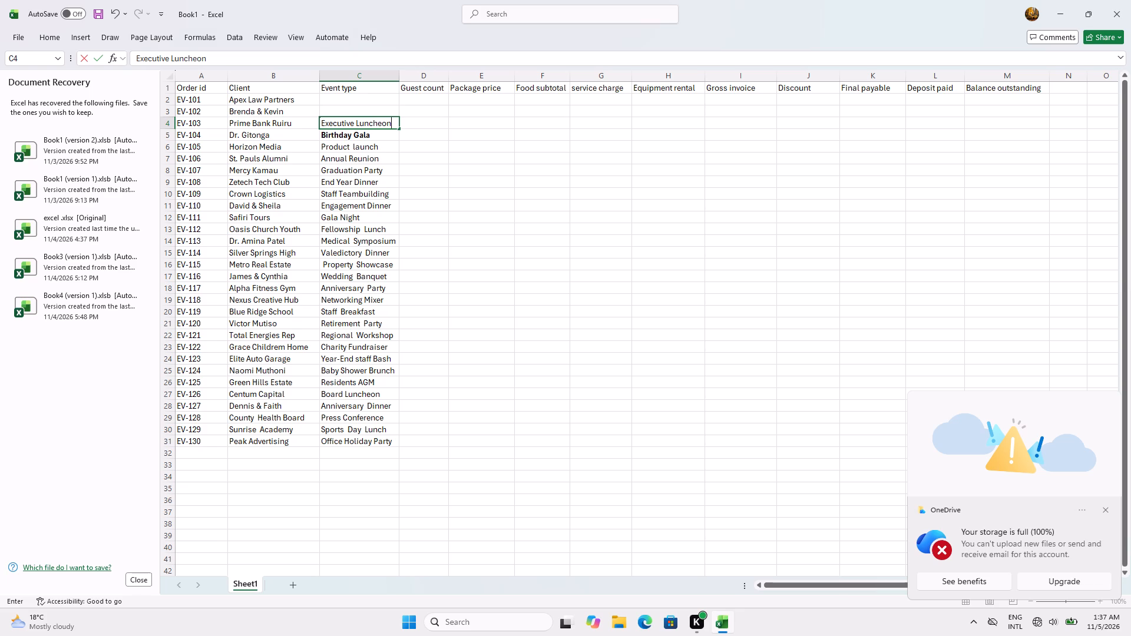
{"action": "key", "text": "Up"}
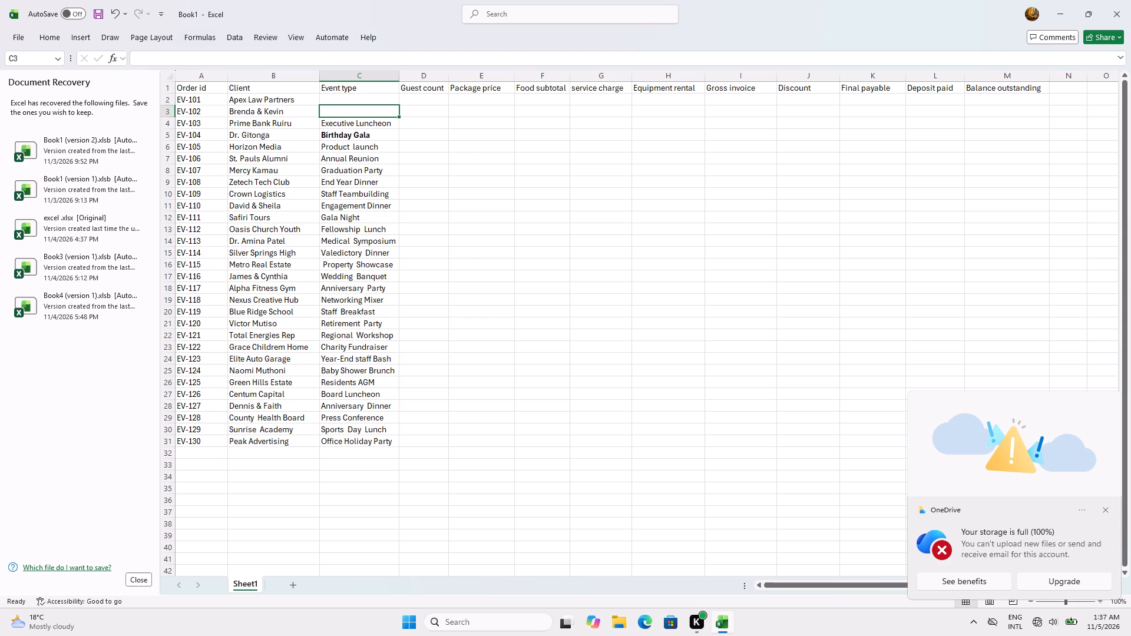
Enter "Weding Reception" as the event type for order EV-102 in cell C3.
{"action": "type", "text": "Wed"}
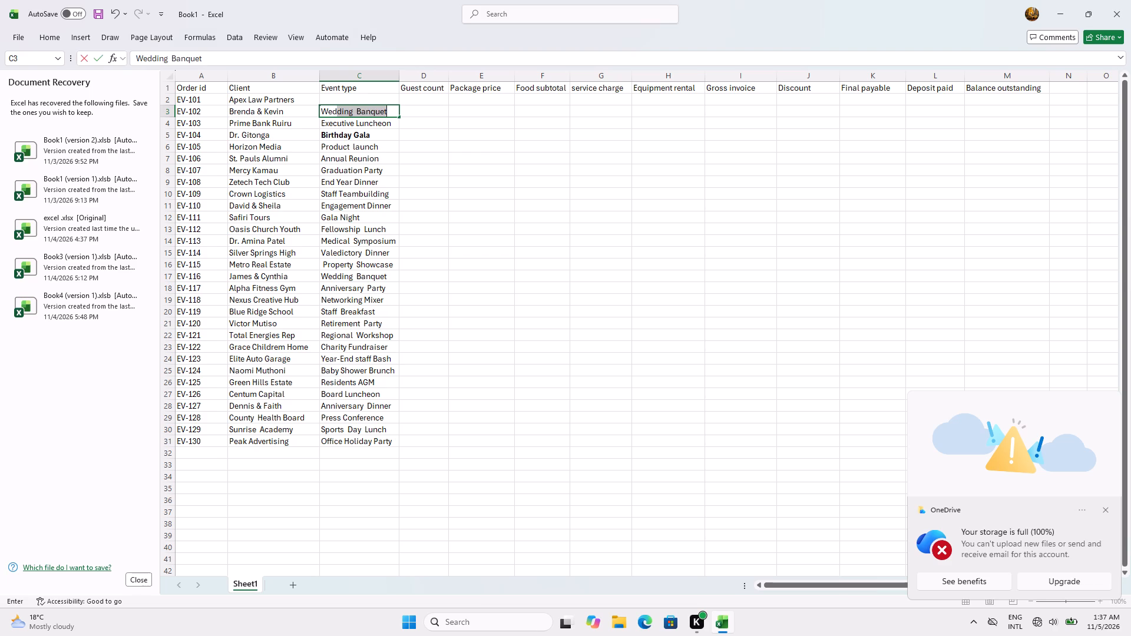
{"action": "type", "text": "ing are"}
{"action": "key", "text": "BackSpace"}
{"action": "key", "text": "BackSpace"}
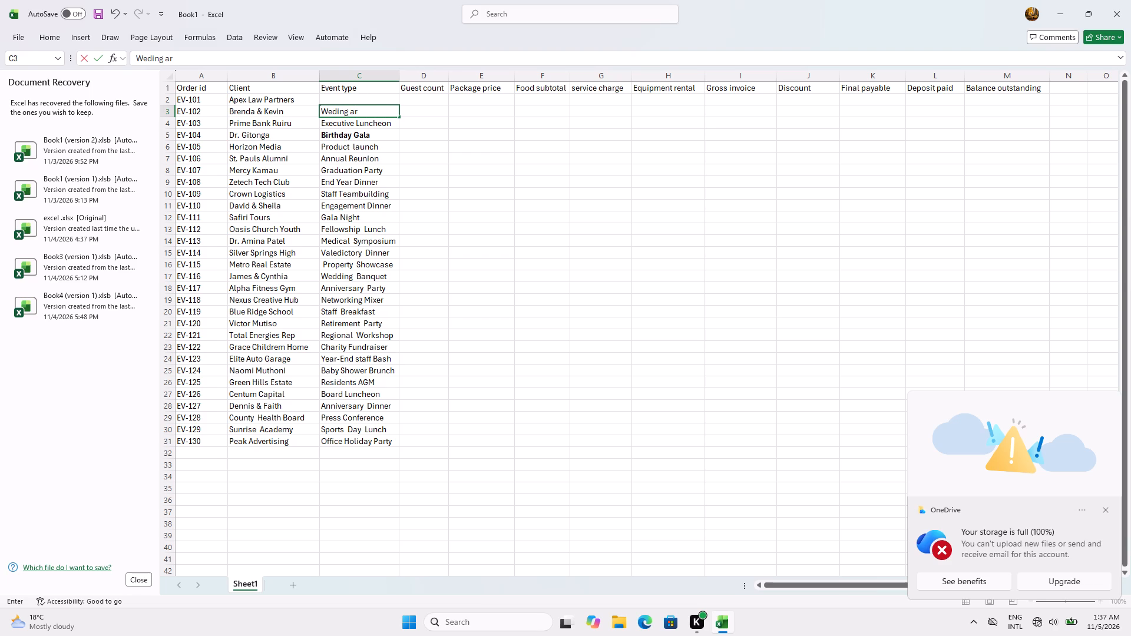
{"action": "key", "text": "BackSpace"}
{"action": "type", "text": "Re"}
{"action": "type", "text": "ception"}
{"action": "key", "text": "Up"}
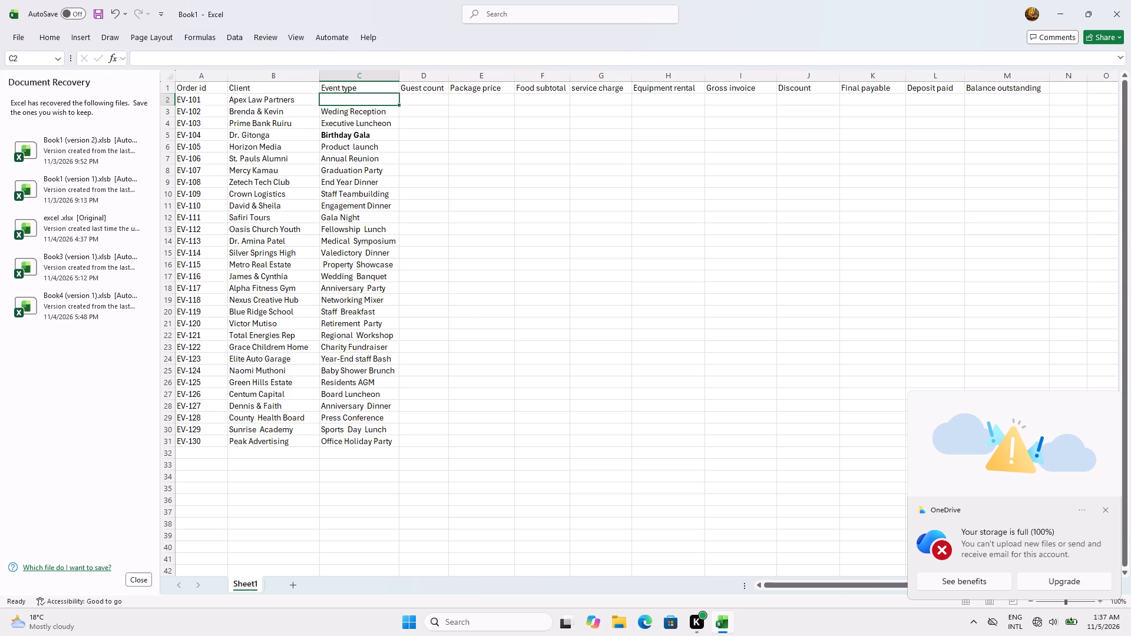
Enter "Corporate Dinner" as the event type for order EV-101 in cell C2.
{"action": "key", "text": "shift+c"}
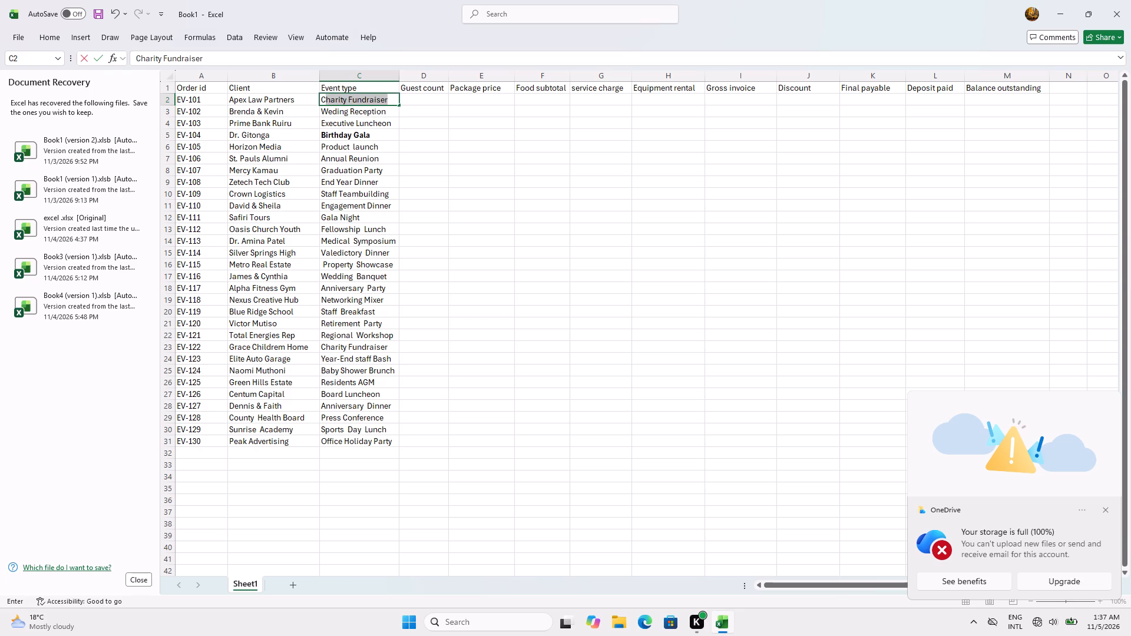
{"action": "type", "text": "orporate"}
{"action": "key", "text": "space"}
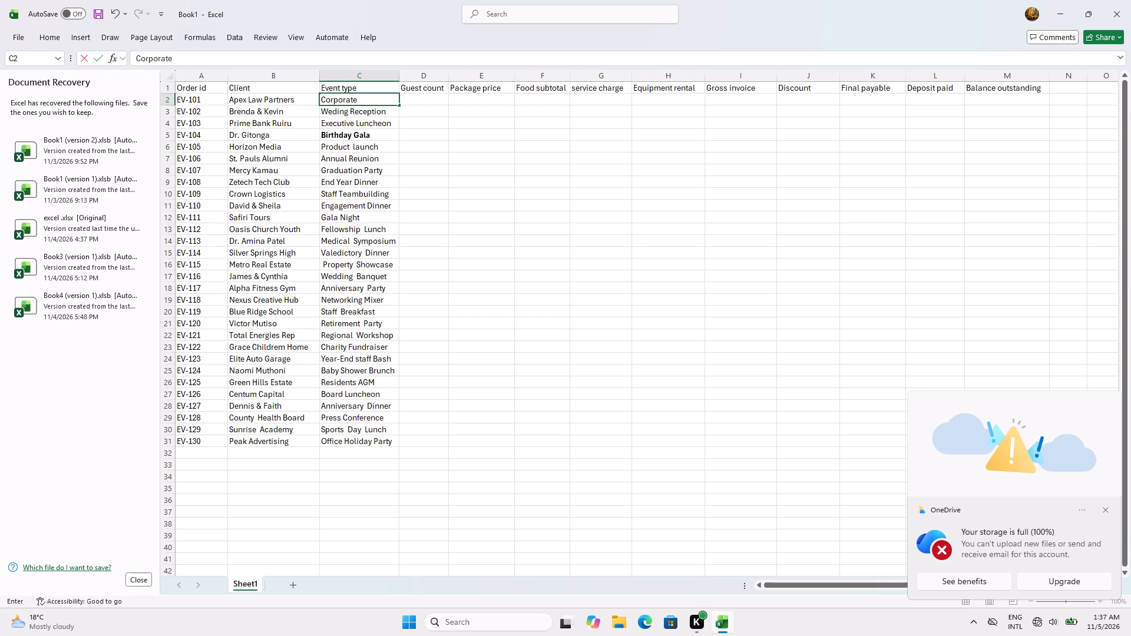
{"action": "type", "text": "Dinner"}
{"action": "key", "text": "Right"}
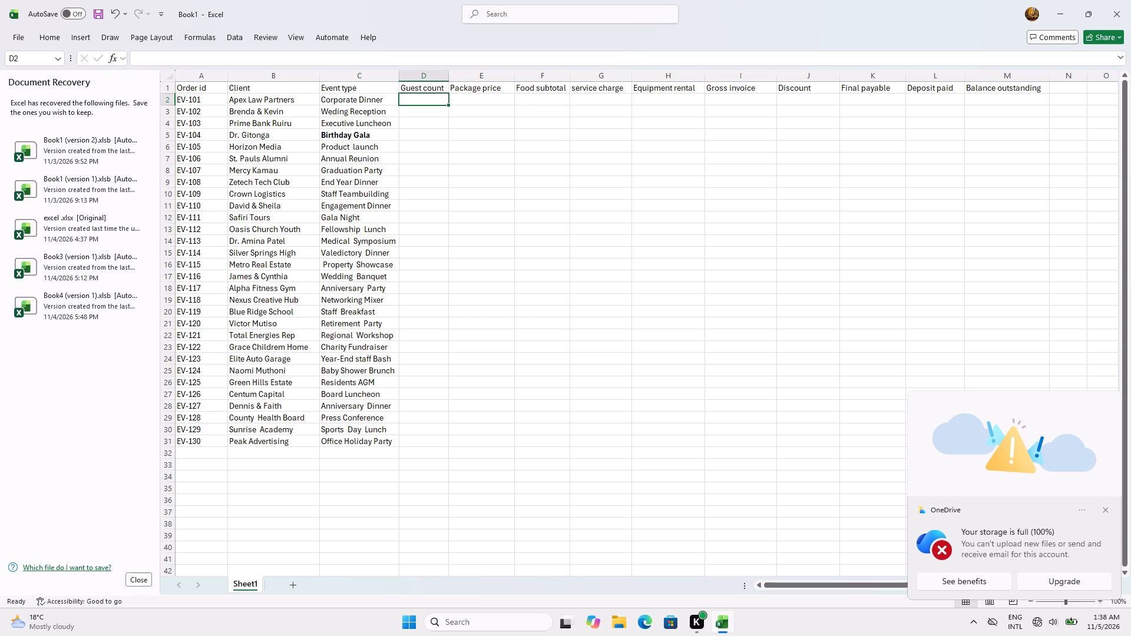
Enter guest counts 25 and 180 for orders EV-101 and EV-102 in cells D2 and D3.
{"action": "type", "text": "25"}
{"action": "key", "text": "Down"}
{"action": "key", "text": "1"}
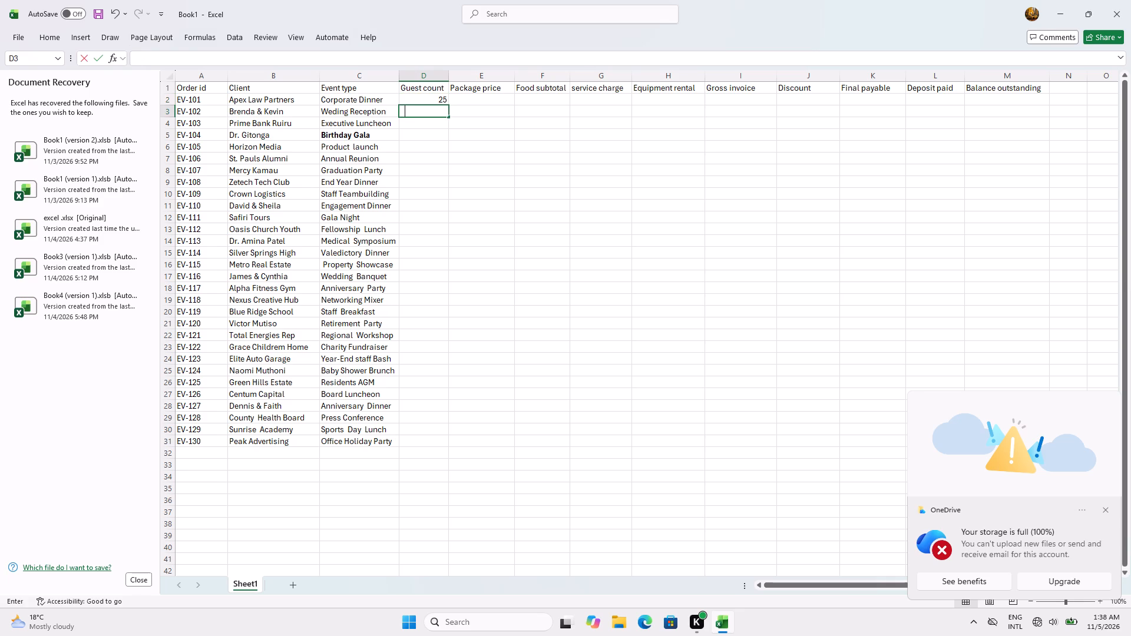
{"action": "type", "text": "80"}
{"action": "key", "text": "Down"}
Change the guest count for order EV-101 in cell D2 to 45.
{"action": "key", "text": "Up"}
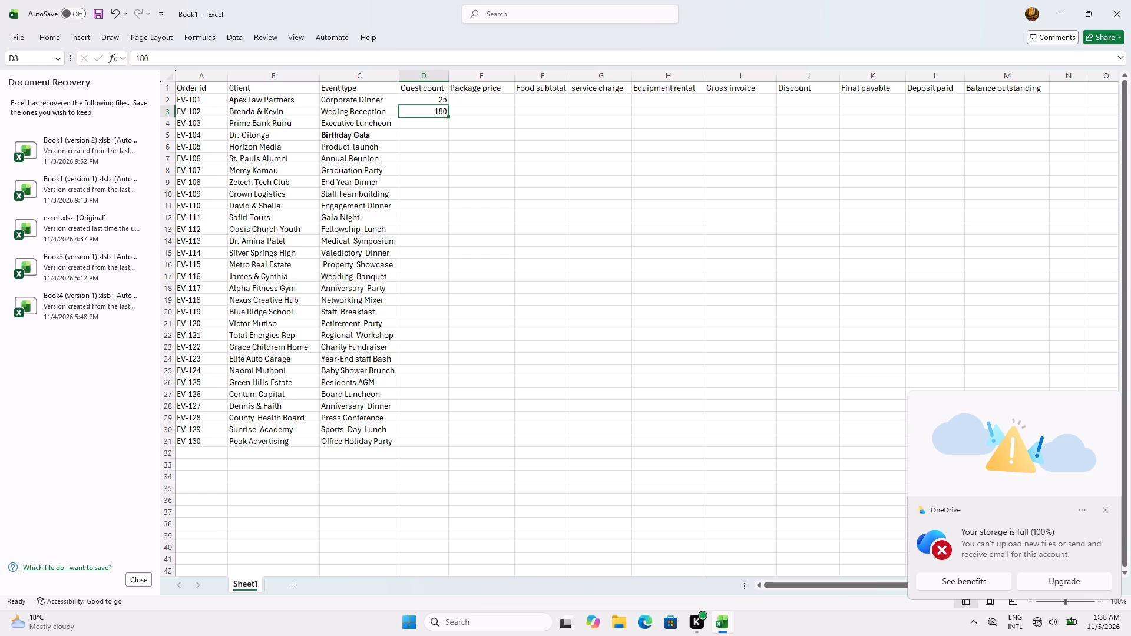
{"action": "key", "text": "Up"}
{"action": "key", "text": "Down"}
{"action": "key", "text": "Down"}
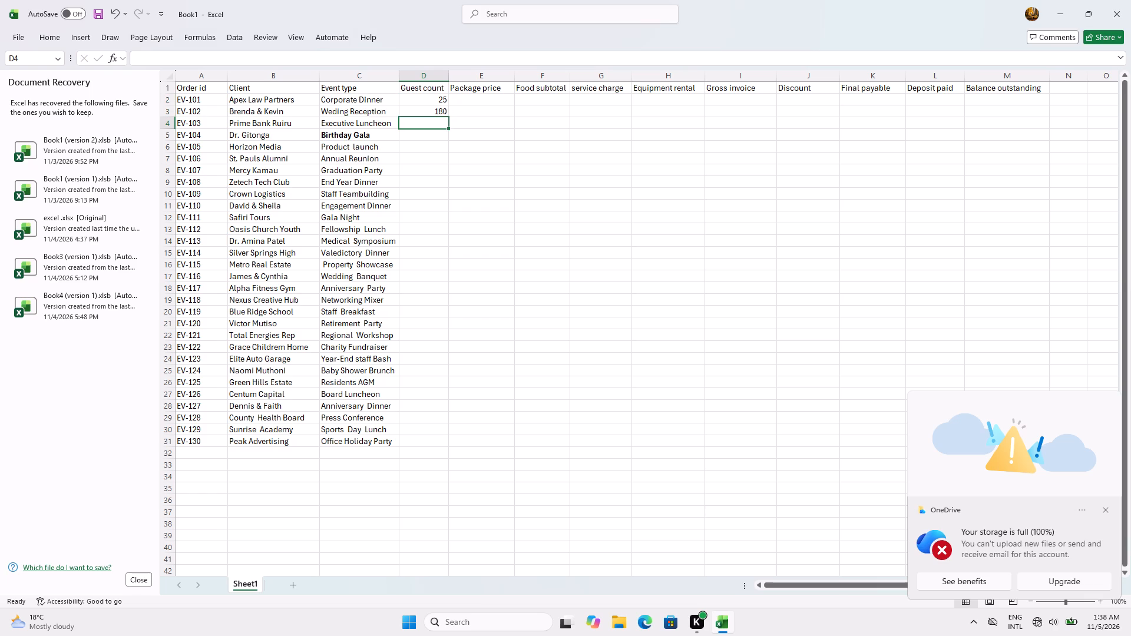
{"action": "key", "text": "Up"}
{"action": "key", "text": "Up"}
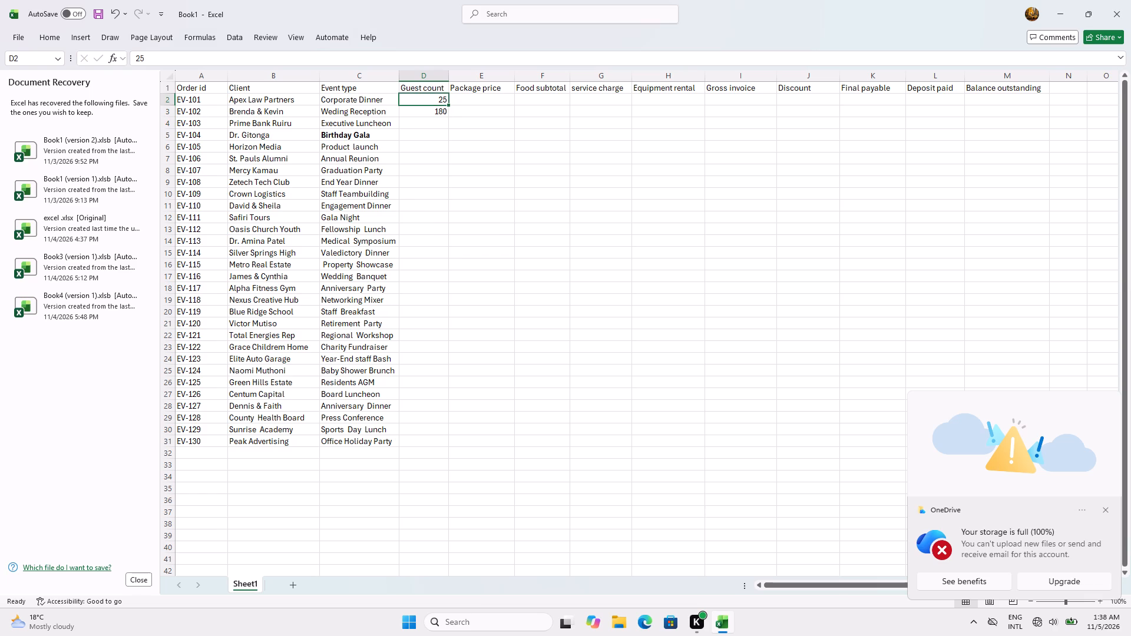
{"action": "double_click", "coordinate": [442, 98]}
{"action": "key", "text": "BackSpace"}
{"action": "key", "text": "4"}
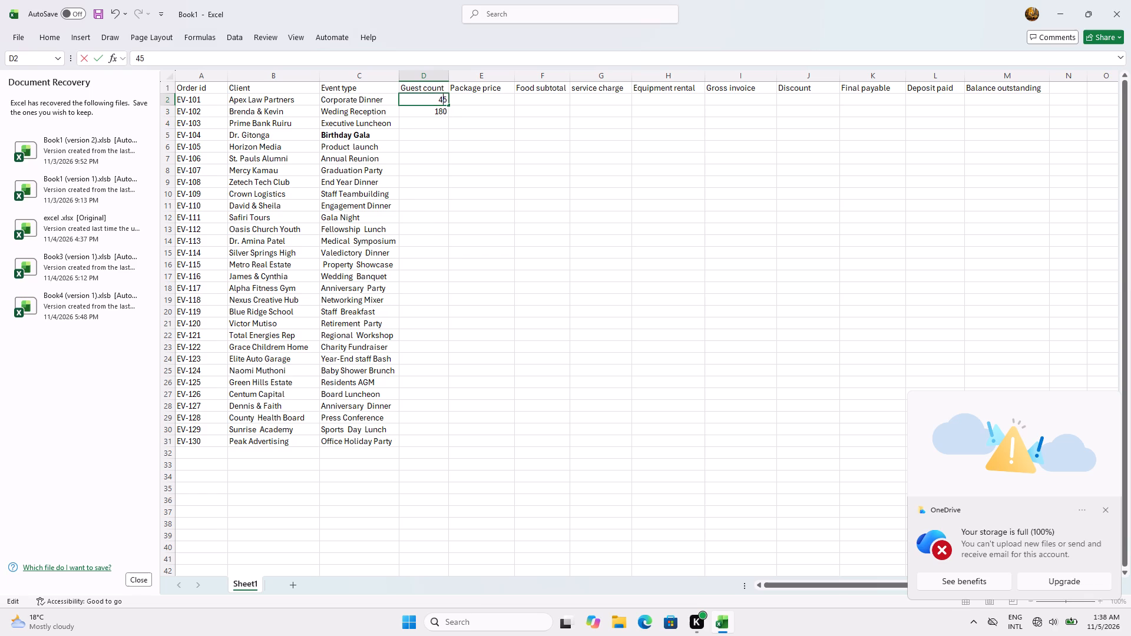
{"action": "left_click", "coordinate": [444, 122]}
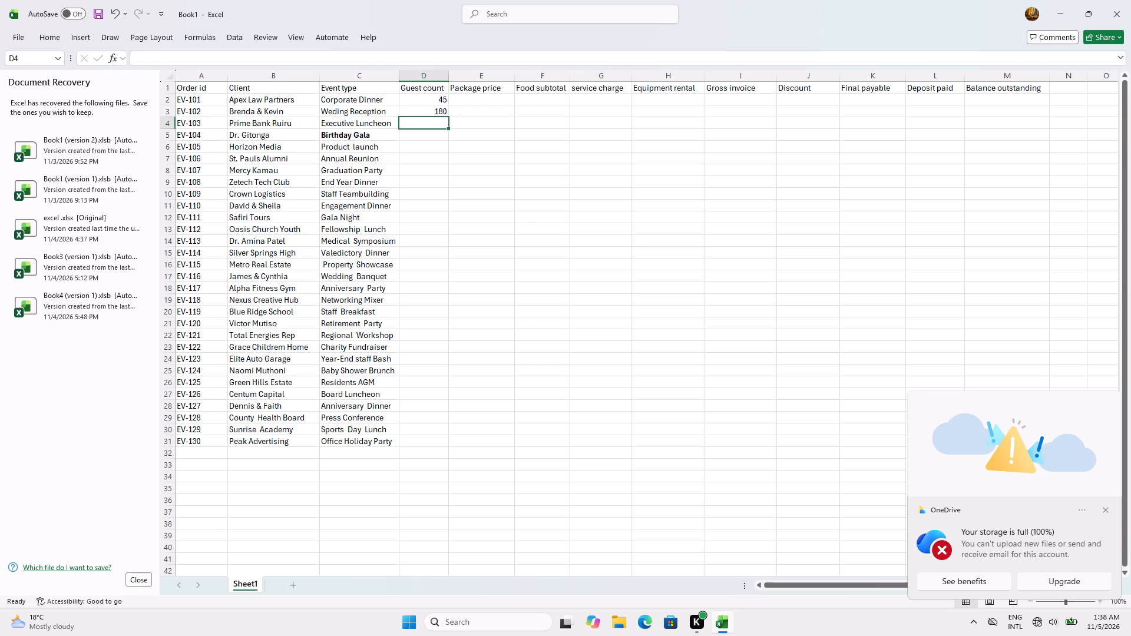
Enter guest counts 25, 60, 120, 150 and 50 for orders EV-103 to EV-107 in cells D4 to D8.
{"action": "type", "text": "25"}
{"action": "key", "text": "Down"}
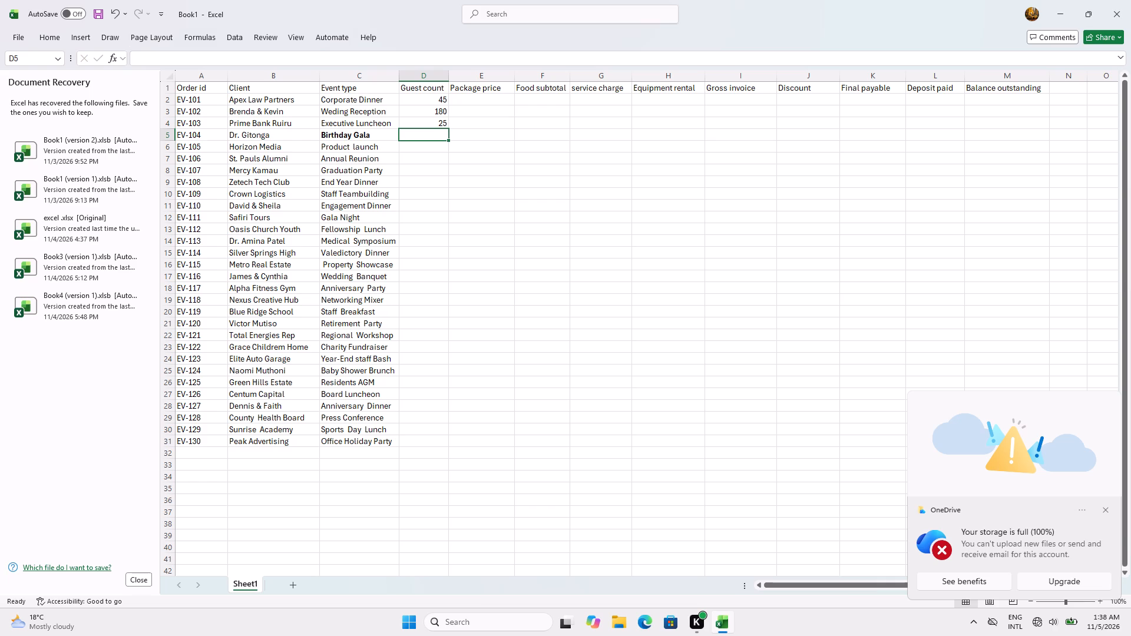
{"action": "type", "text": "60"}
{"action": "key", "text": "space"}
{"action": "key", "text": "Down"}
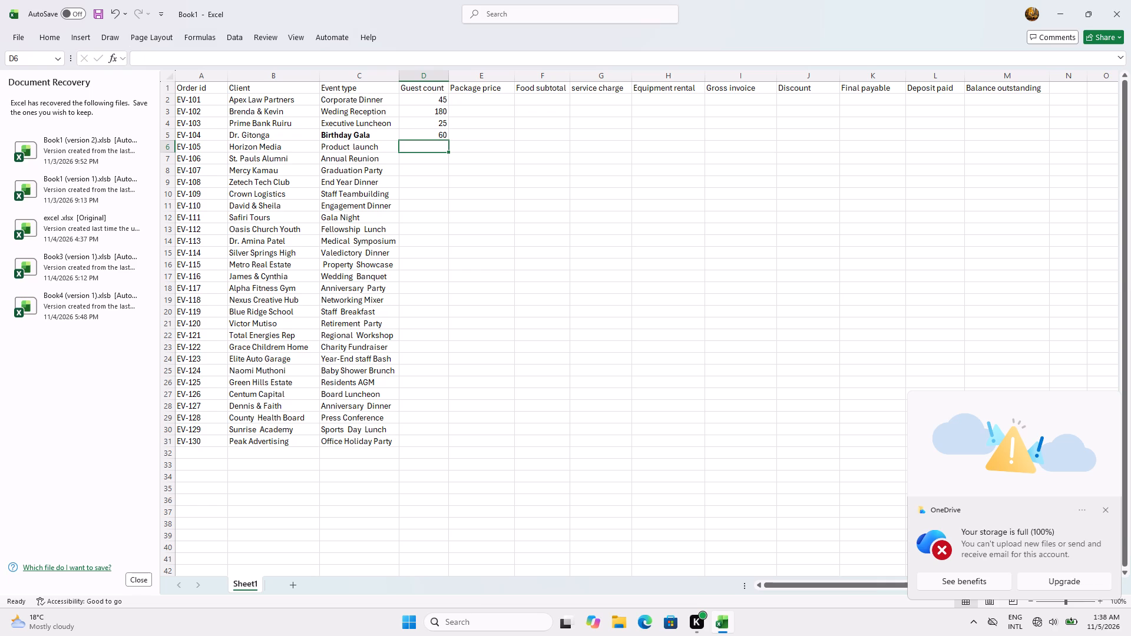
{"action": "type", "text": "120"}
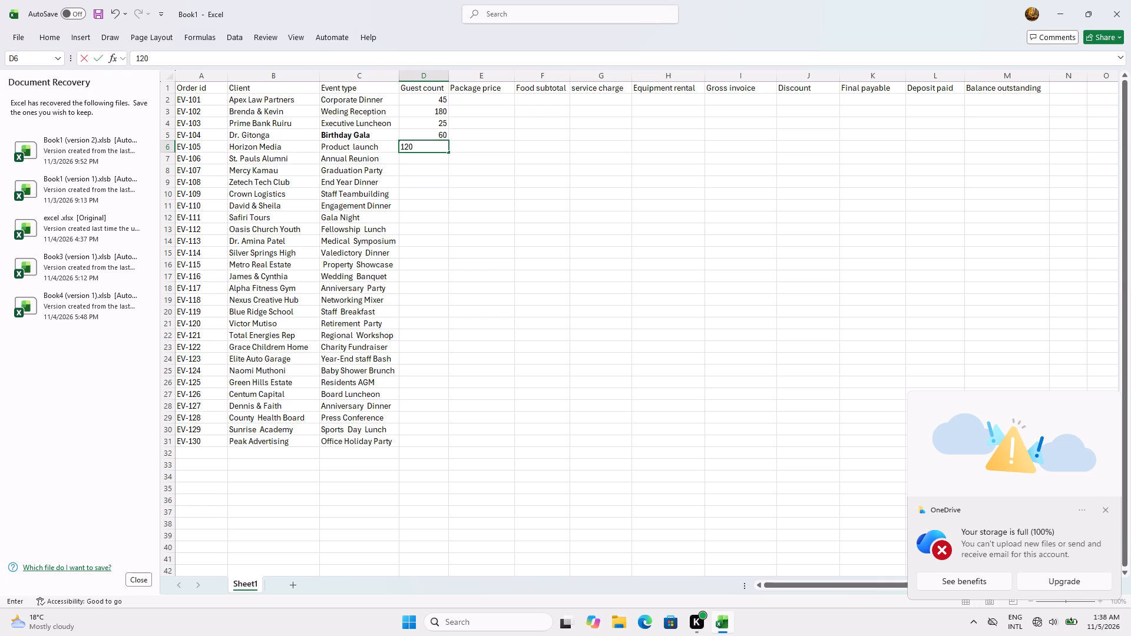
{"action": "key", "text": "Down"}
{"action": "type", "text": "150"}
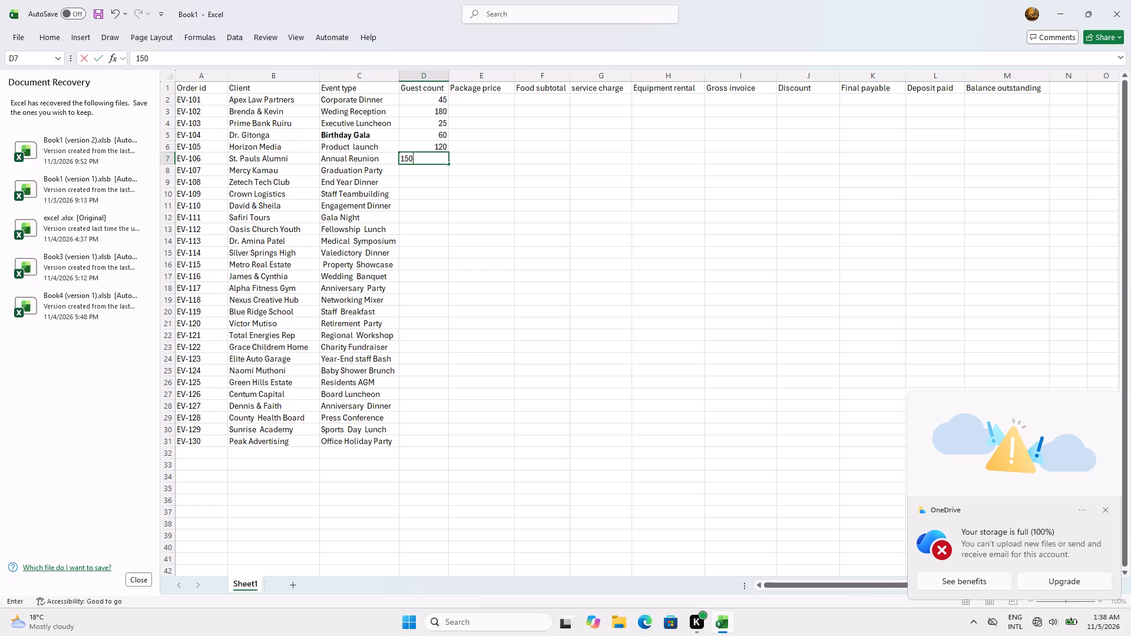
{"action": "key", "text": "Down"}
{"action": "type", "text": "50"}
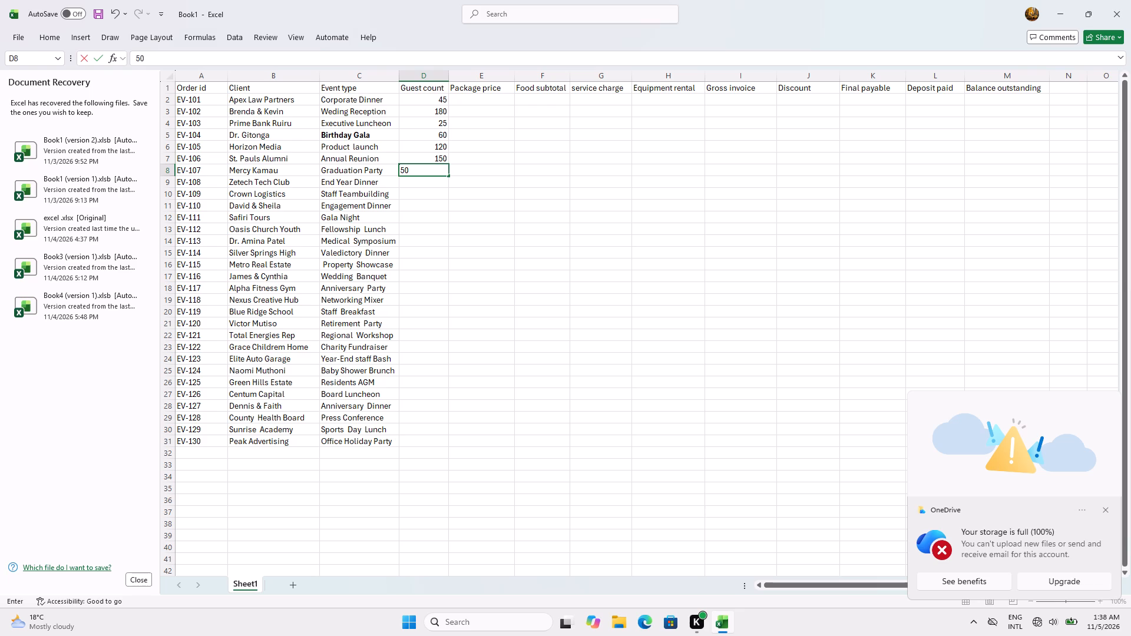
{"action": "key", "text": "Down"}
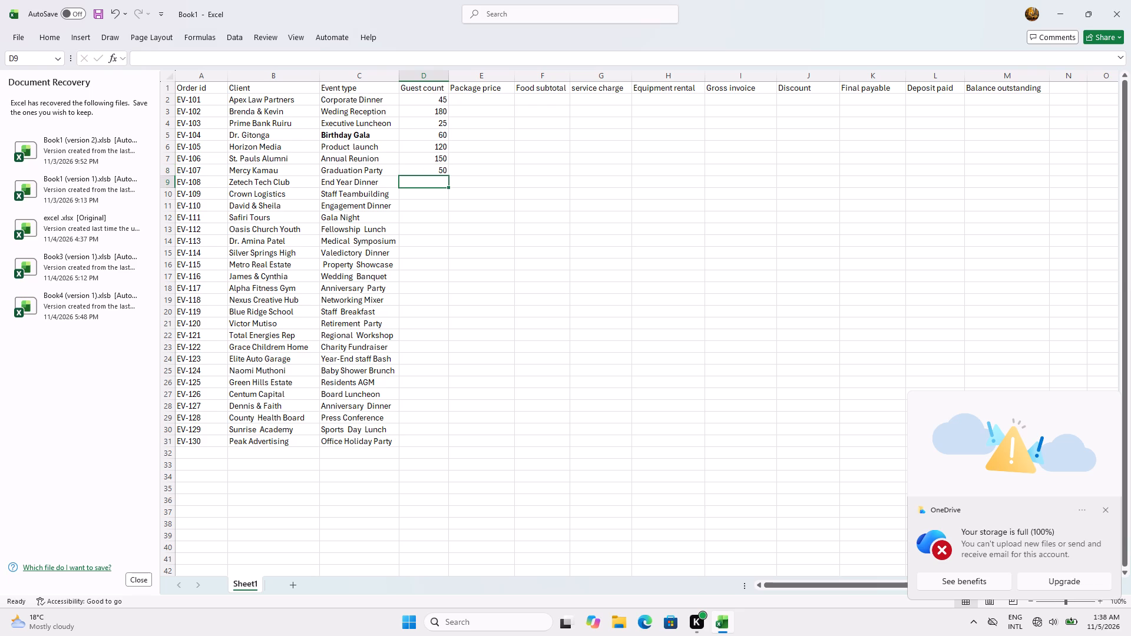
Enter guest counts 85, 90, 70, 110, 200 and 40 for orders EV-108 to EV-113 in cells D9 to D14.
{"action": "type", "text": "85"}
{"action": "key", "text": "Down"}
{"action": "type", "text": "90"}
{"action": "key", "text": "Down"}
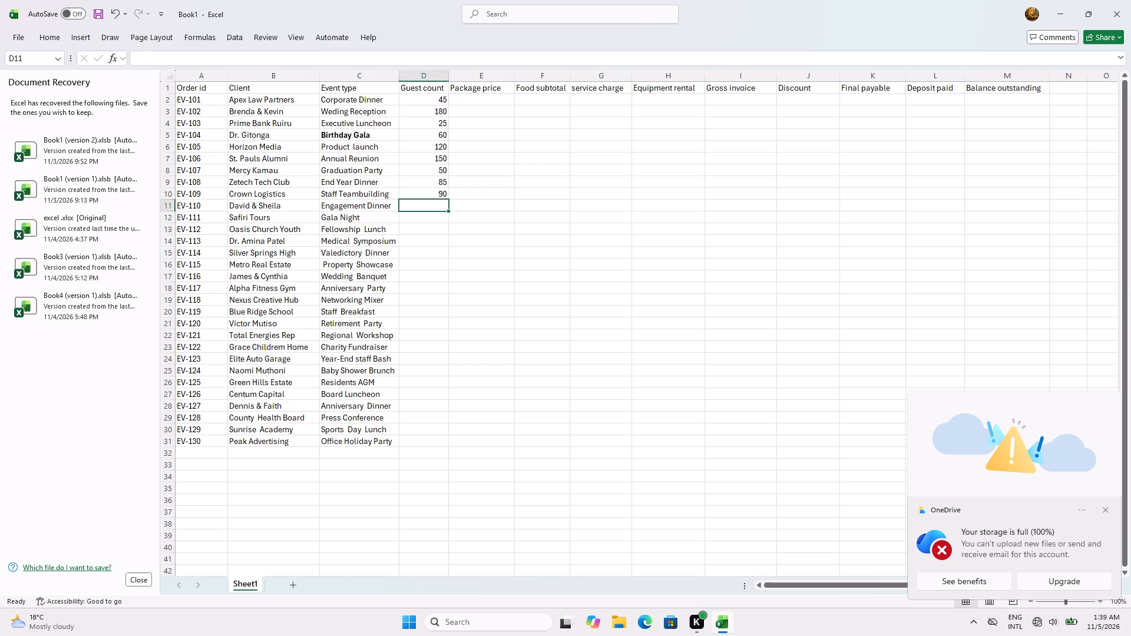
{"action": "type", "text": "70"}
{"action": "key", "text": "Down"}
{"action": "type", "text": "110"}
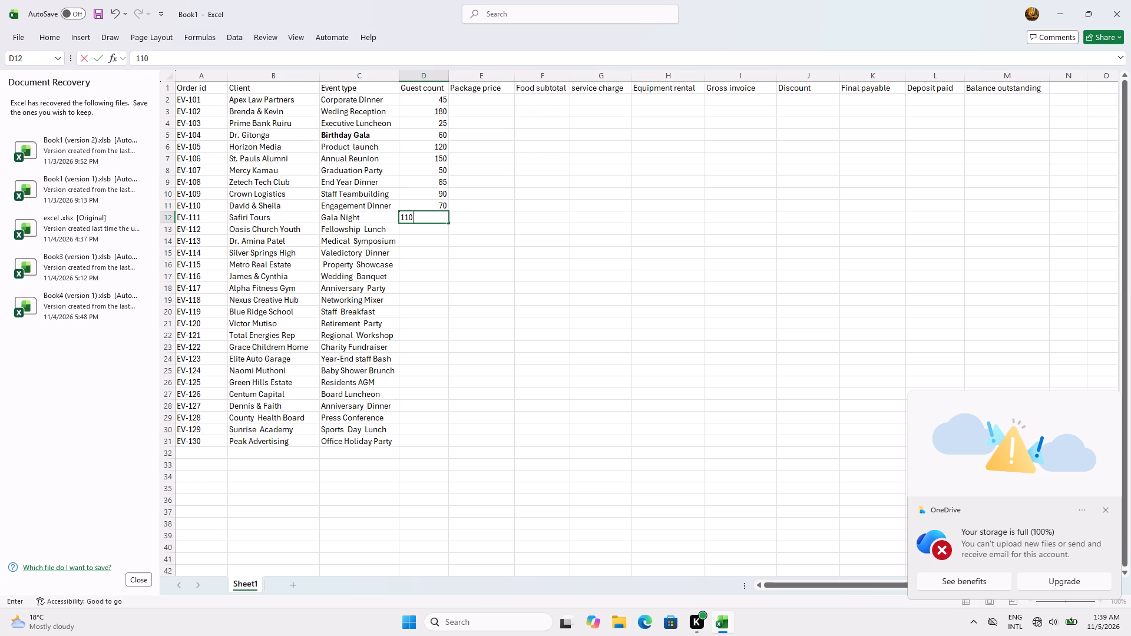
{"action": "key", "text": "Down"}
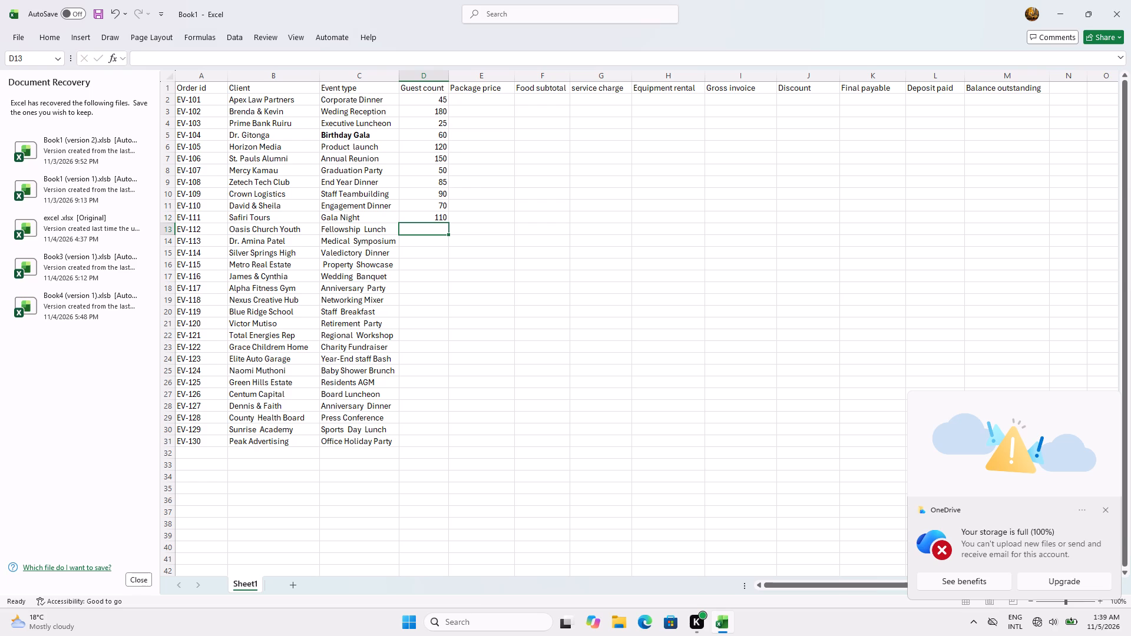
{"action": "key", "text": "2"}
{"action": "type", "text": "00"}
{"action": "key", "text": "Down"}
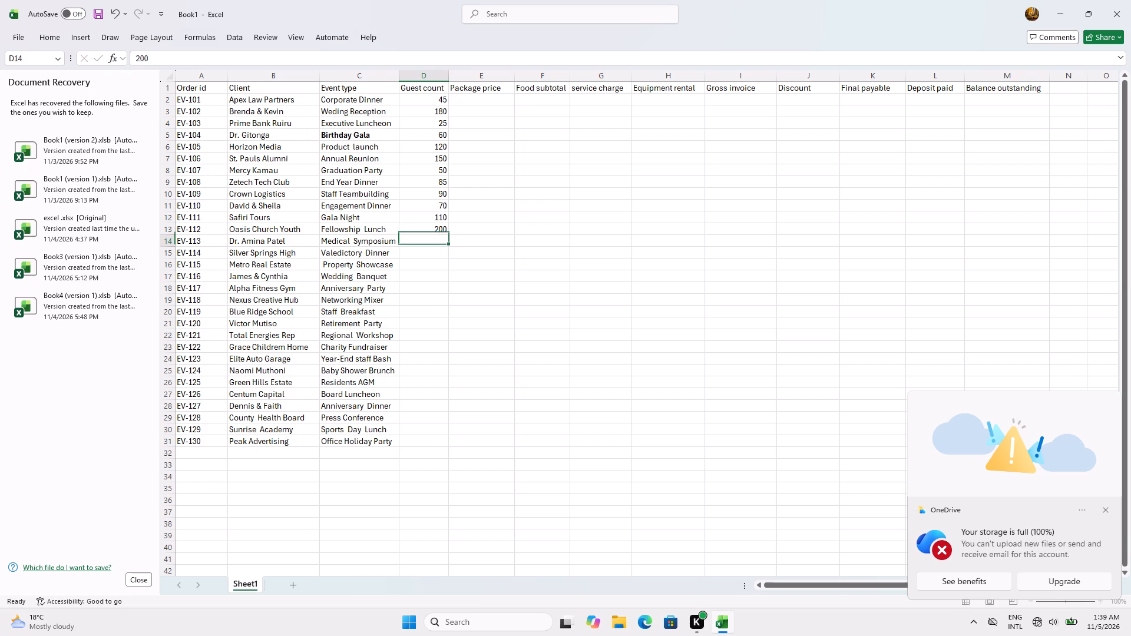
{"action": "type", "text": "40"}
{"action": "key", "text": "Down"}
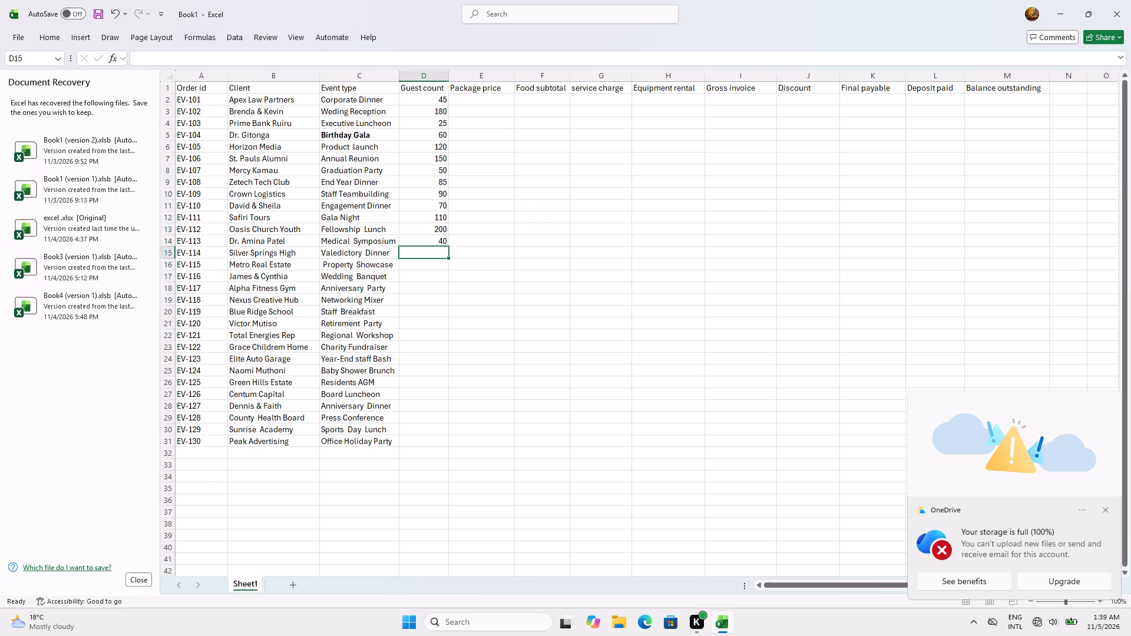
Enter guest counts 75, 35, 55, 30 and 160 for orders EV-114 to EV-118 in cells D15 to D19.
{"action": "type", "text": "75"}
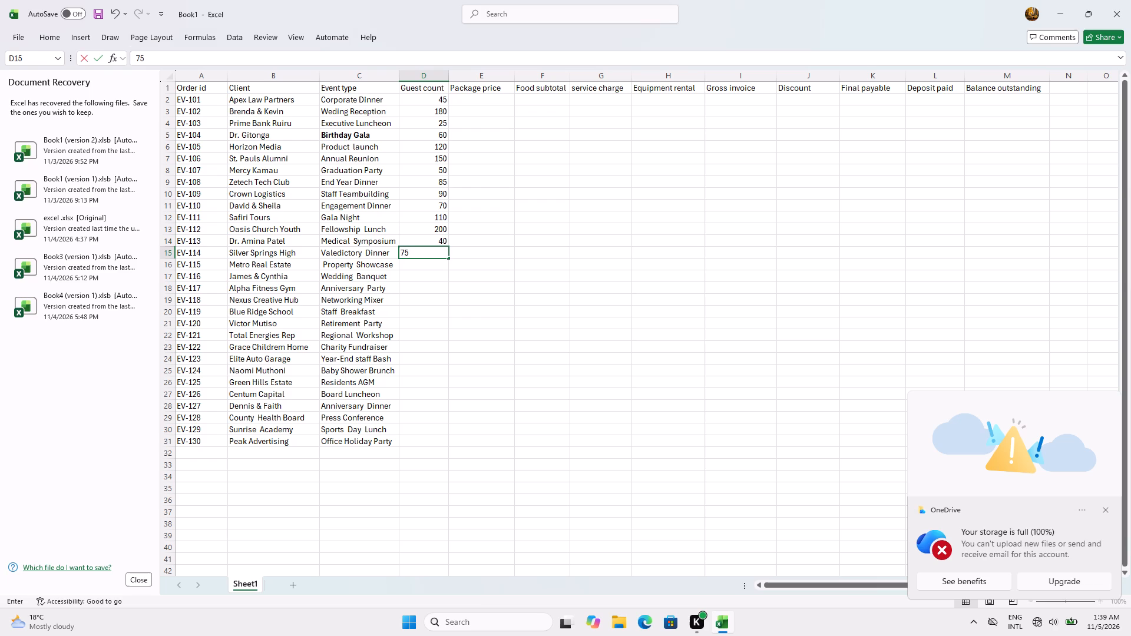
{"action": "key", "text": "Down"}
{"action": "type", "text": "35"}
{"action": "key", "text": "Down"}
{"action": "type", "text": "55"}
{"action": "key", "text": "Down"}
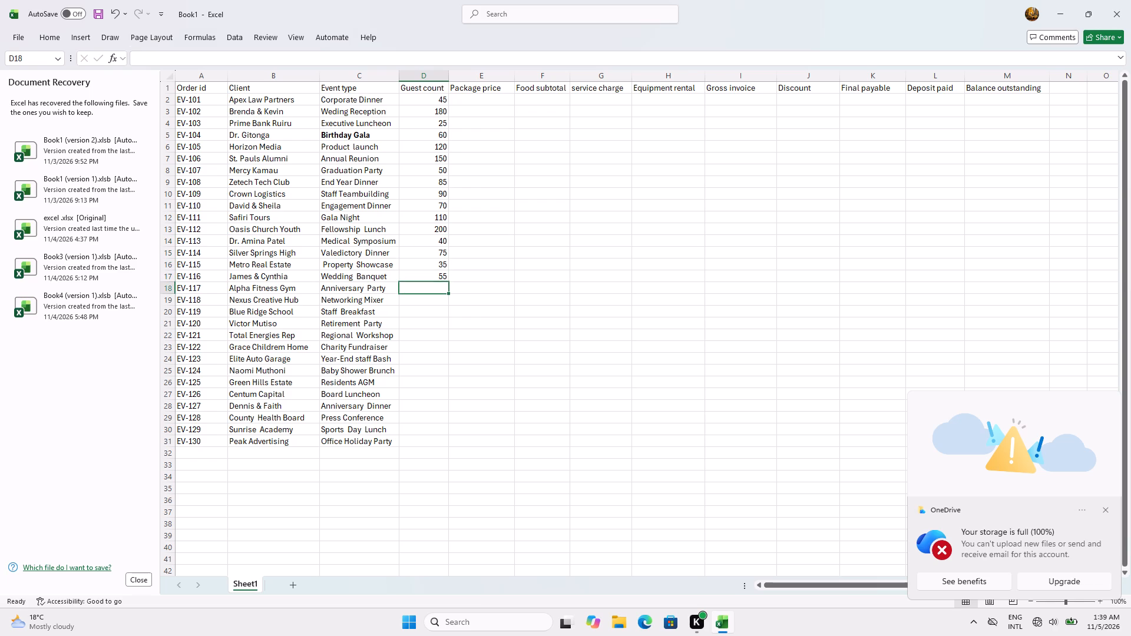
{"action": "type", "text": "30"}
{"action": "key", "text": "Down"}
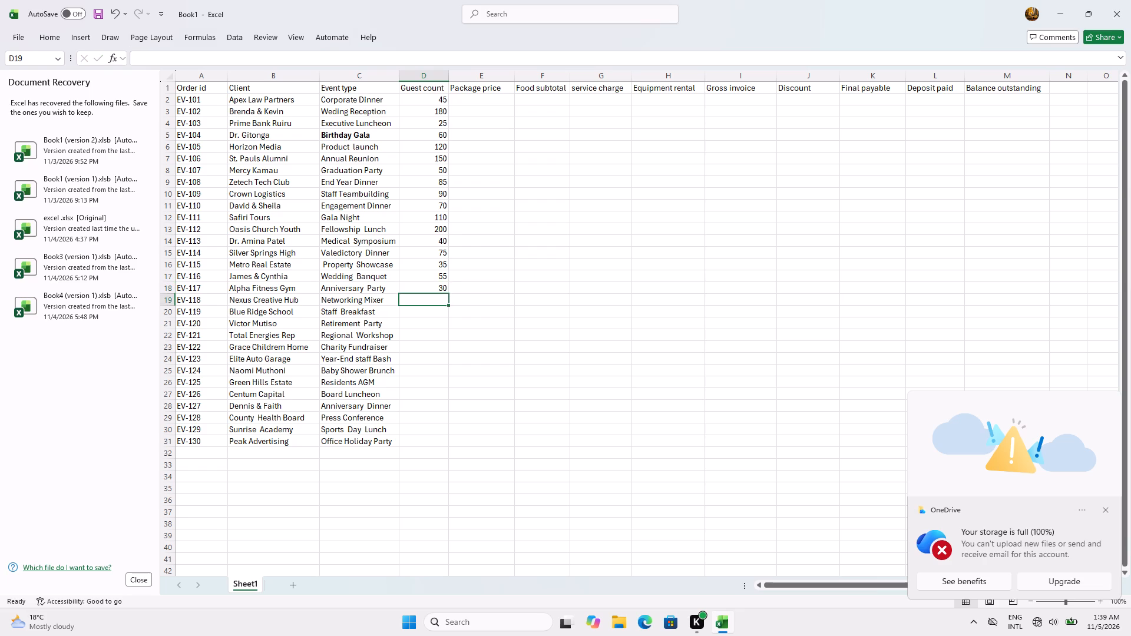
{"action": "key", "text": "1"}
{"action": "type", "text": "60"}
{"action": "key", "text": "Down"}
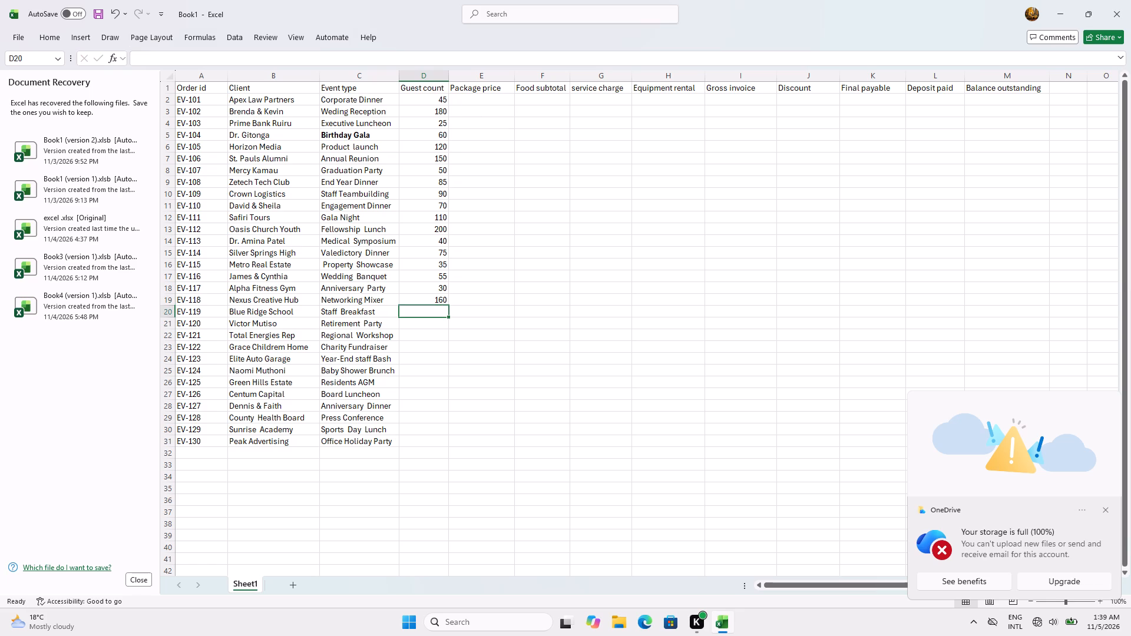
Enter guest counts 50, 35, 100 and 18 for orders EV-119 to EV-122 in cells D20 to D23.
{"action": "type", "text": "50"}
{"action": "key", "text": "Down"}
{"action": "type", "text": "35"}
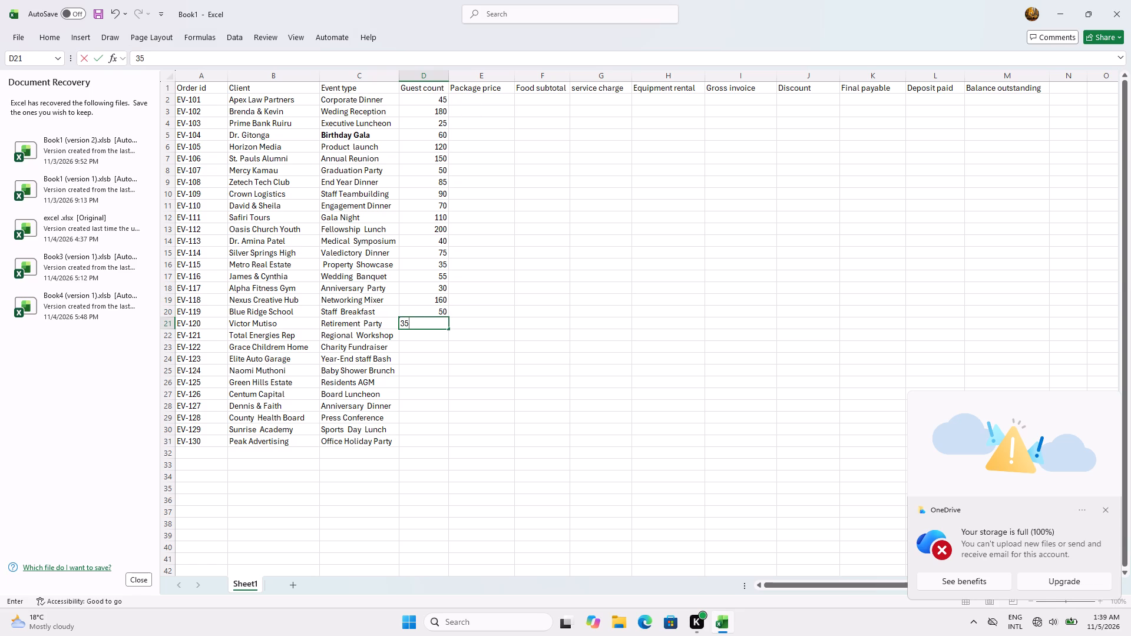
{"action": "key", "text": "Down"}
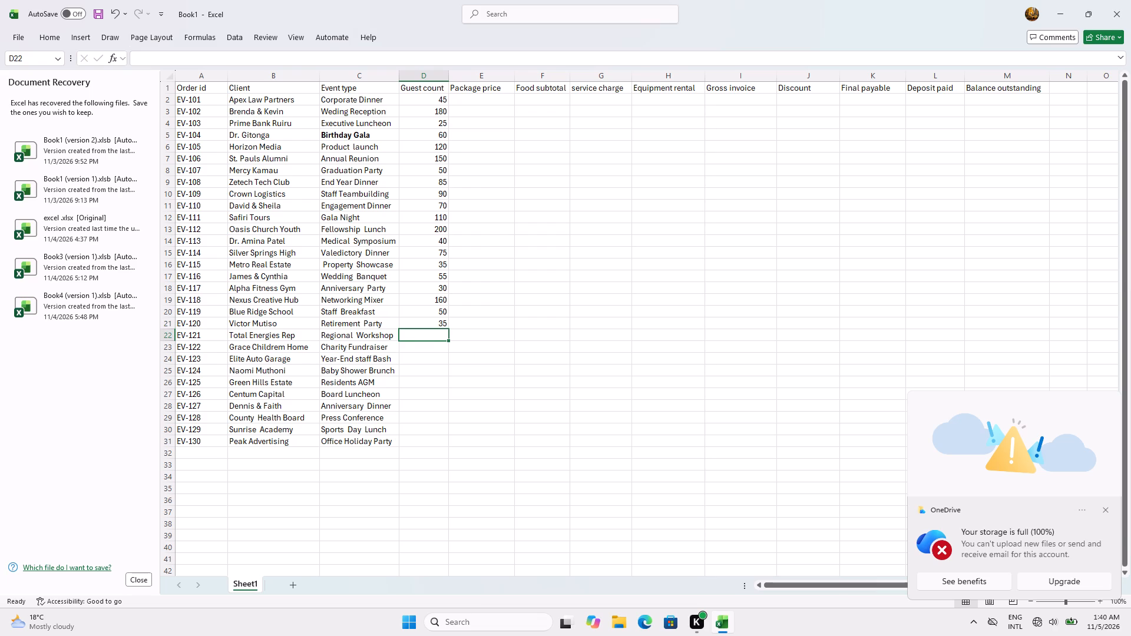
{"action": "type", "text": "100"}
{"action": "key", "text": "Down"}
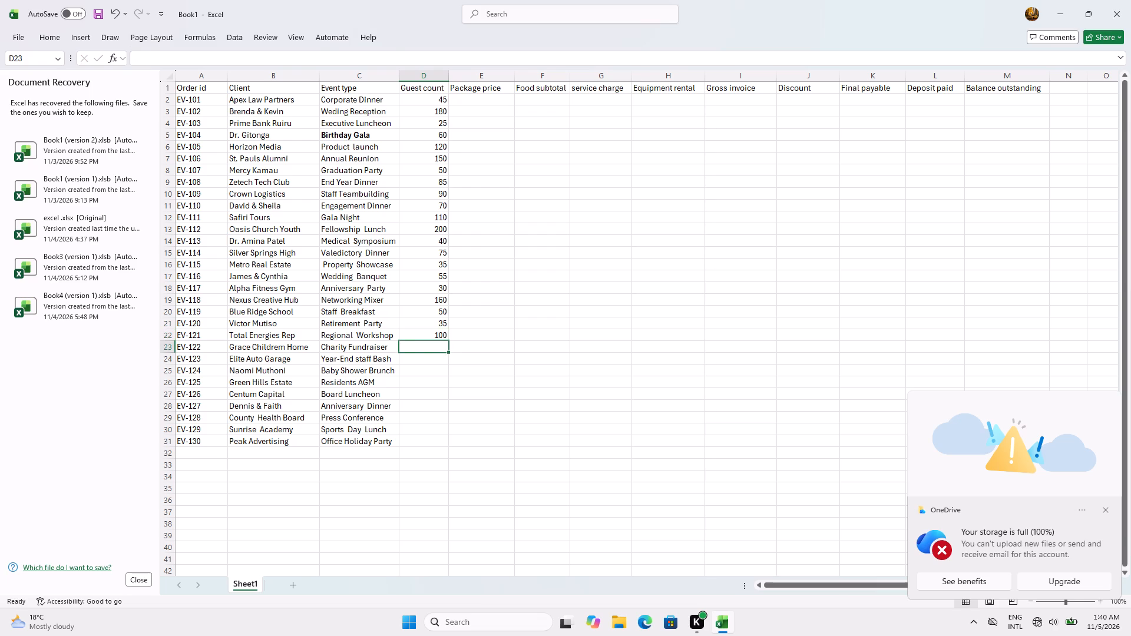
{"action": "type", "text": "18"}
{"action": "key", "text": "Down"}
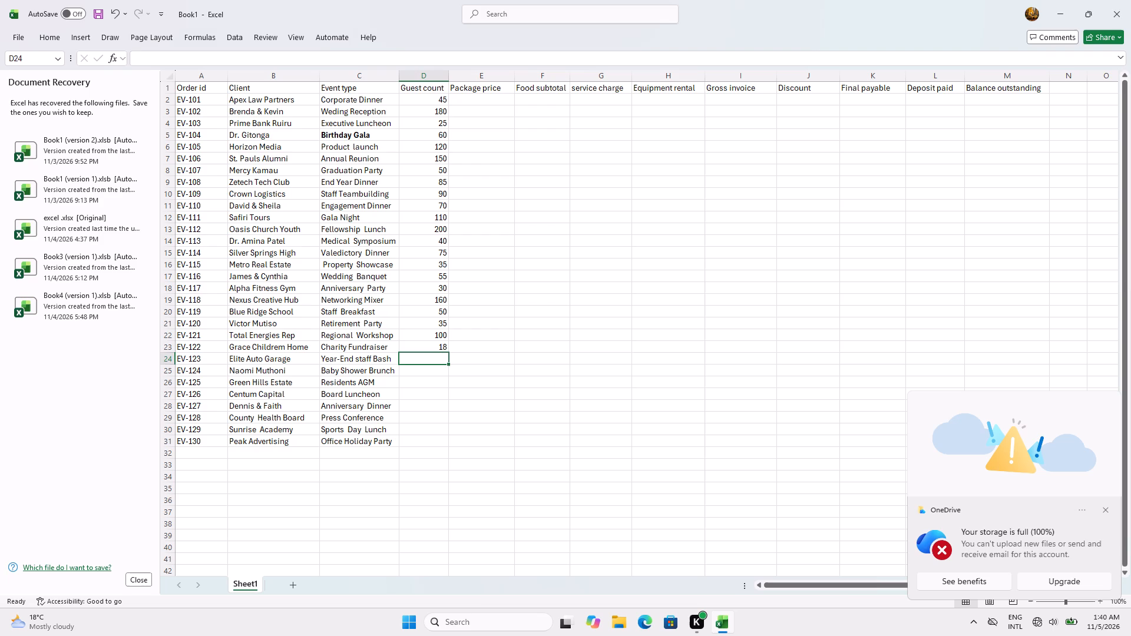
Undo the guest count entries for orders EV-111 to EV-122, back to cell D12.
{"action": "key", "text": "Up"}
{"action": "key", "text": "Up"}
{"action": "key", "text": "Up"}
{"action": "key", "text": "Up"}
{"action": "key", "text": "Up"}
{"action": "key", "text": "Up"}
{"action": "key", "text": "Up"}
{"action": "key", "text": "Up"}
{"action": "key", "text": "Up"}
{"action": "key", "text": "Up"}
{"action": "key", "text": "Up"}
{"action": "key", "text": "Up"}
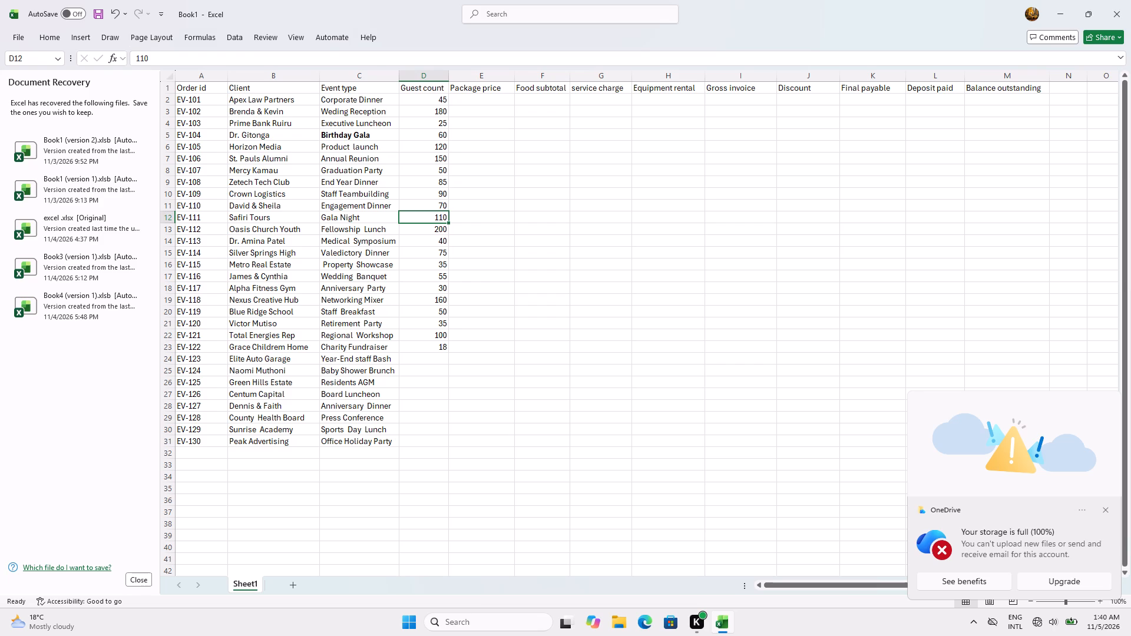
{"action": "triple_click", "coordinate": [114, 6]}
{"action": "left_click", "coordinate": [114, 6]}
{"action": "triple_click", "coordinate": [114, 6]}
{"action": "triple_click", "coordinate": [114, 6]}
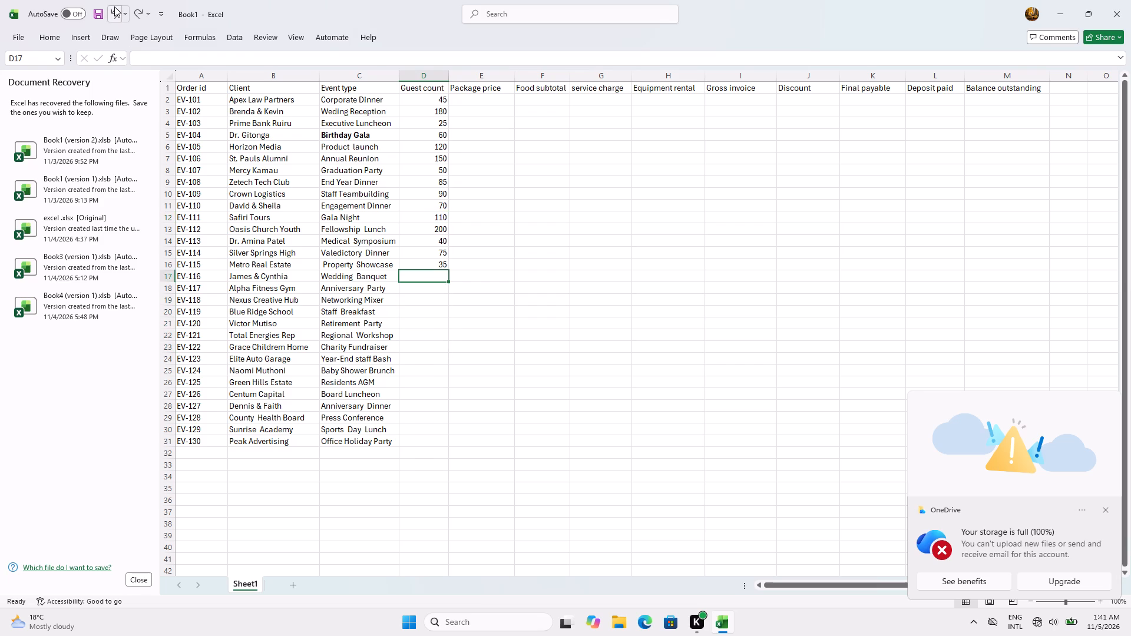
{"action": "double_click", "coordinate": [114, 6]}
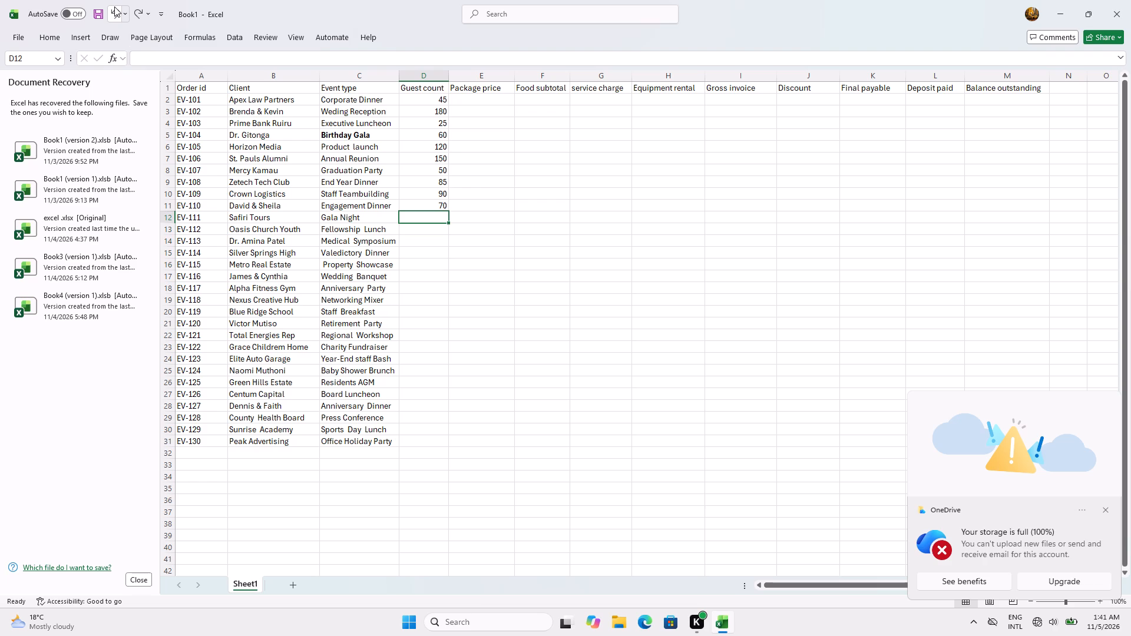
Enter guest counts 110, 200, 65 and 140 for orders EV-111 to EV-114 in cells D12 to D15.
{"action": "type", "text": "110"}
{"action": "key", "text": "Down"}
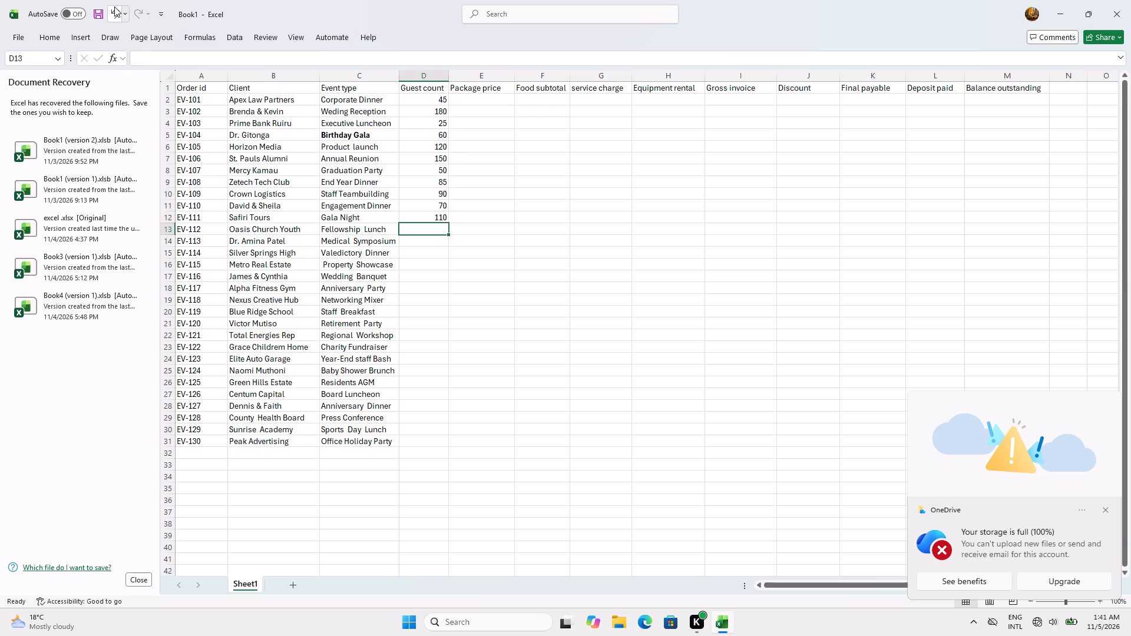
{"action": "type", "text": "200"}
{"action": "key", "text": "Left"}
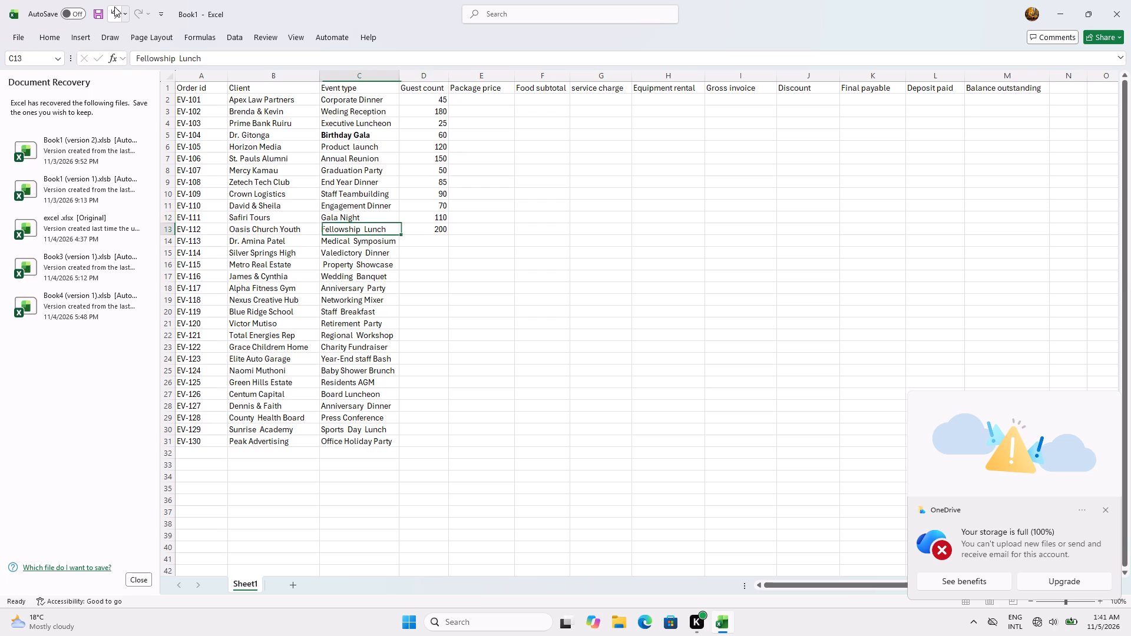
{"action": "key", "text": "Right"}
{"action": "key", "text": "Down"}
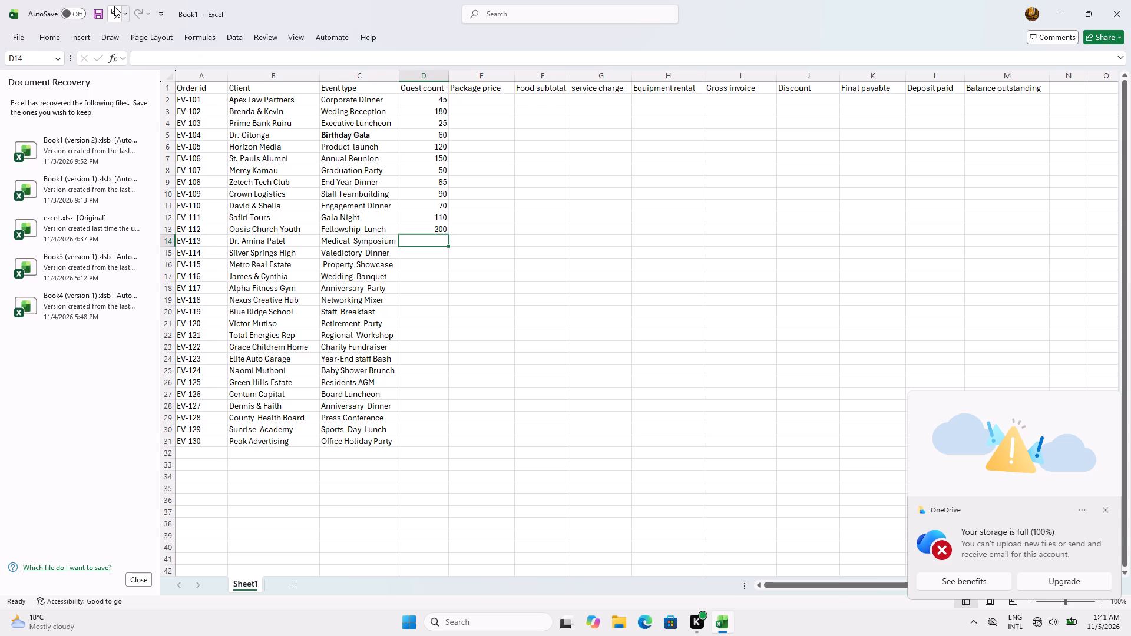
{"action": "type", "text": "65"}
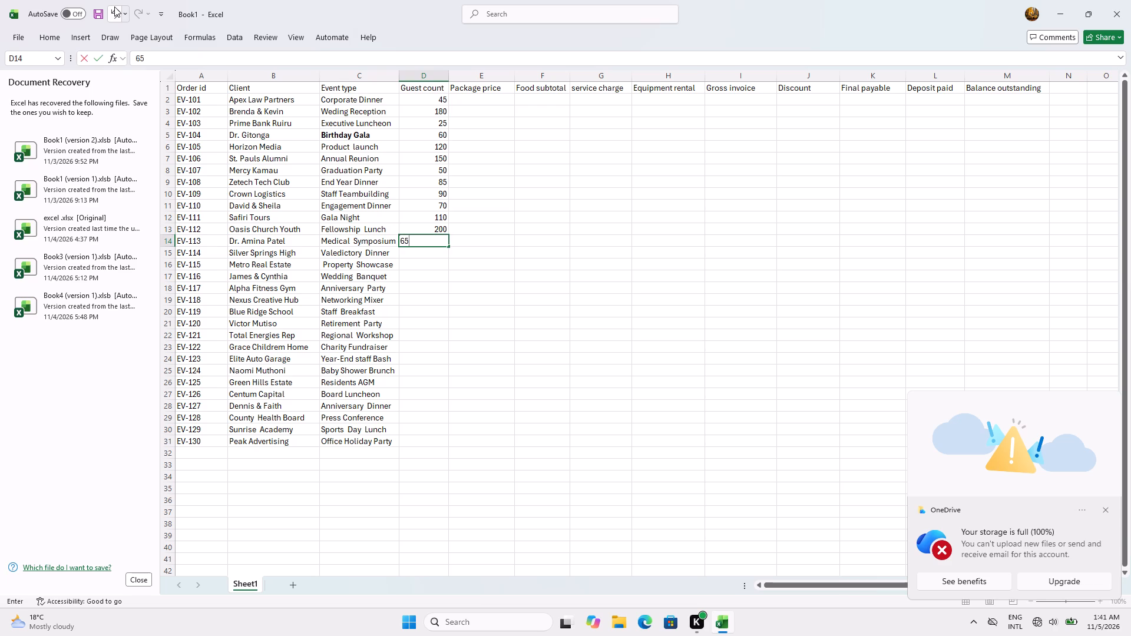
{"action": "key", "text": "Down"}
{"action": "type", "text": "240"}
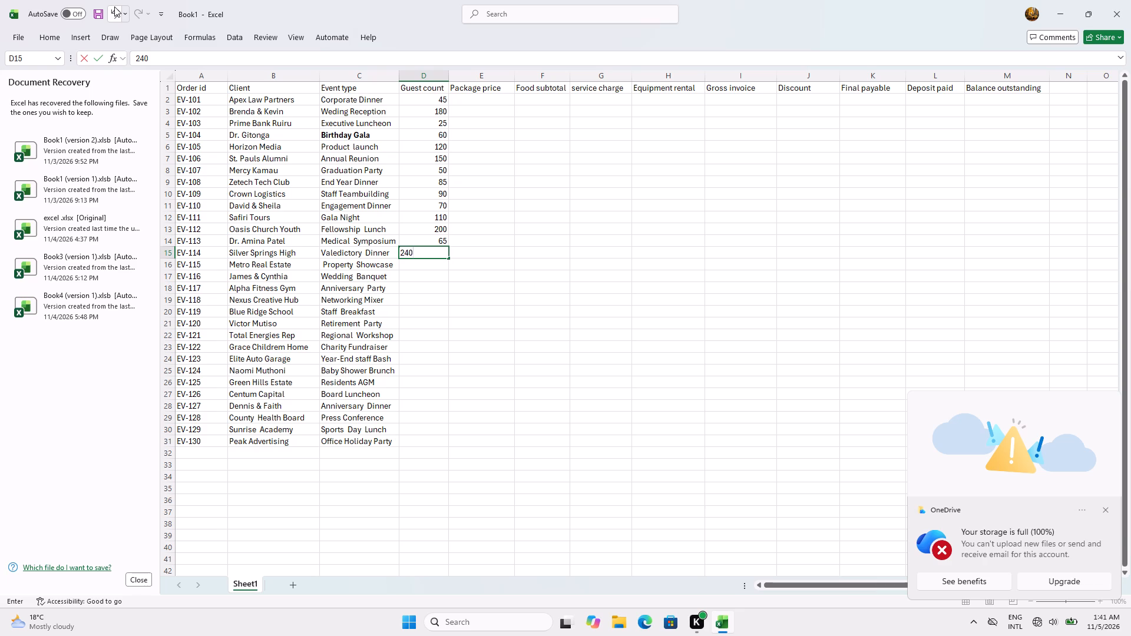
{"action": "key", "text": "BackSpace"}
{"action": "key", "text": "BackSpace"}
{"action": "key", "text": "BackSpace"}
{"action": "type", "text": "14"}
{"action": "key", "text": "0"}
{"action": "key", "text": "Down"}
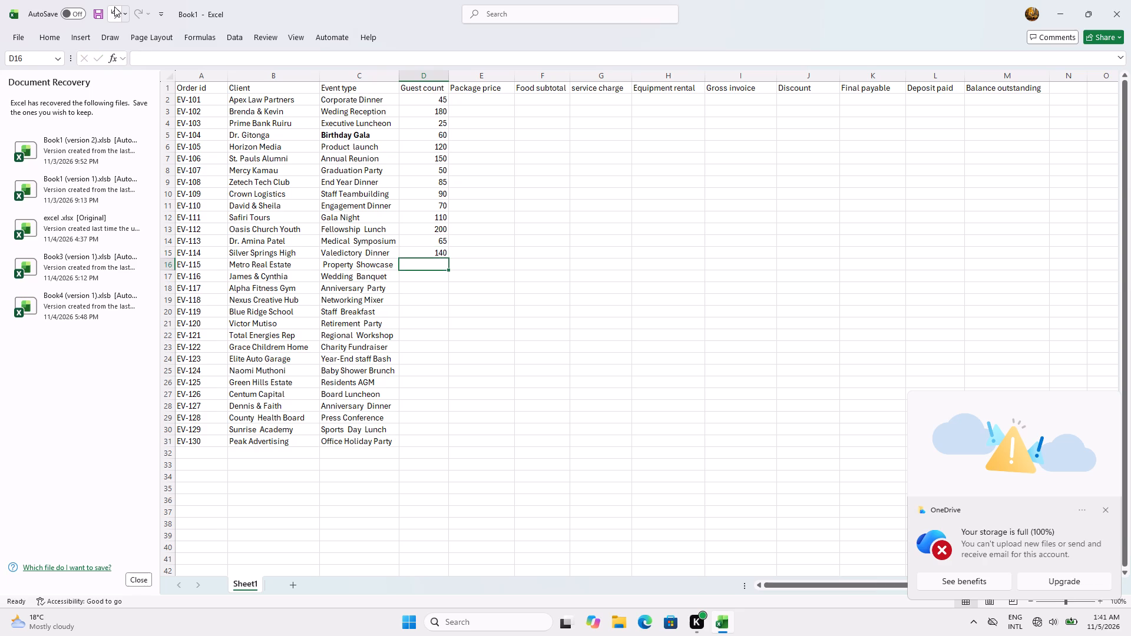
Enter guest counts 80, 220, 40 and 75 for orders EV-115 to EV-118 in cells D16 to D19.
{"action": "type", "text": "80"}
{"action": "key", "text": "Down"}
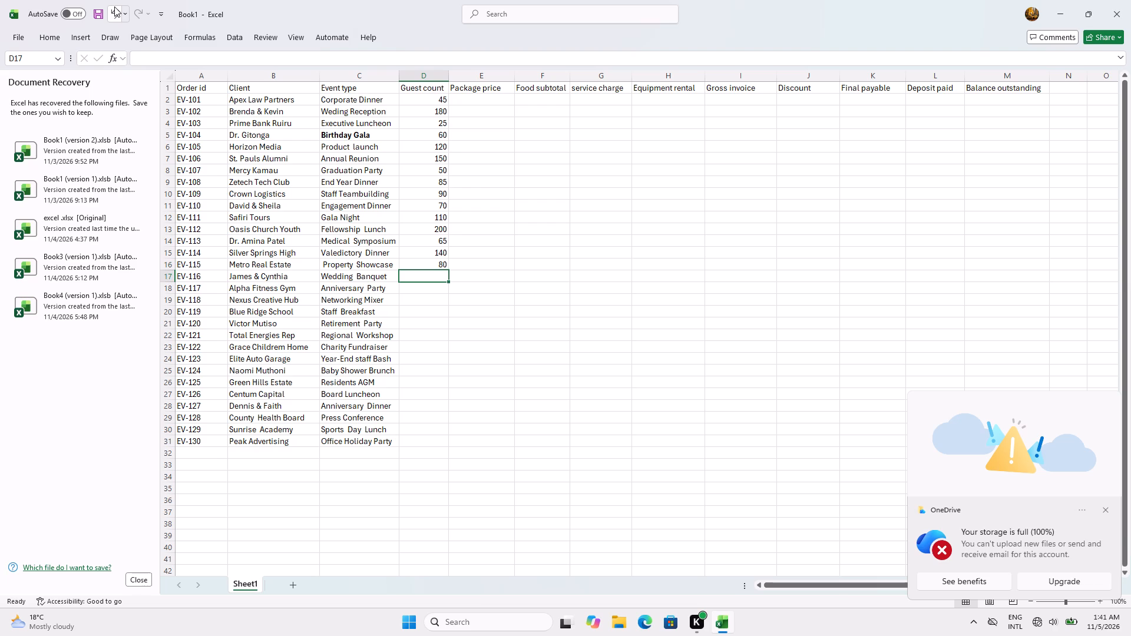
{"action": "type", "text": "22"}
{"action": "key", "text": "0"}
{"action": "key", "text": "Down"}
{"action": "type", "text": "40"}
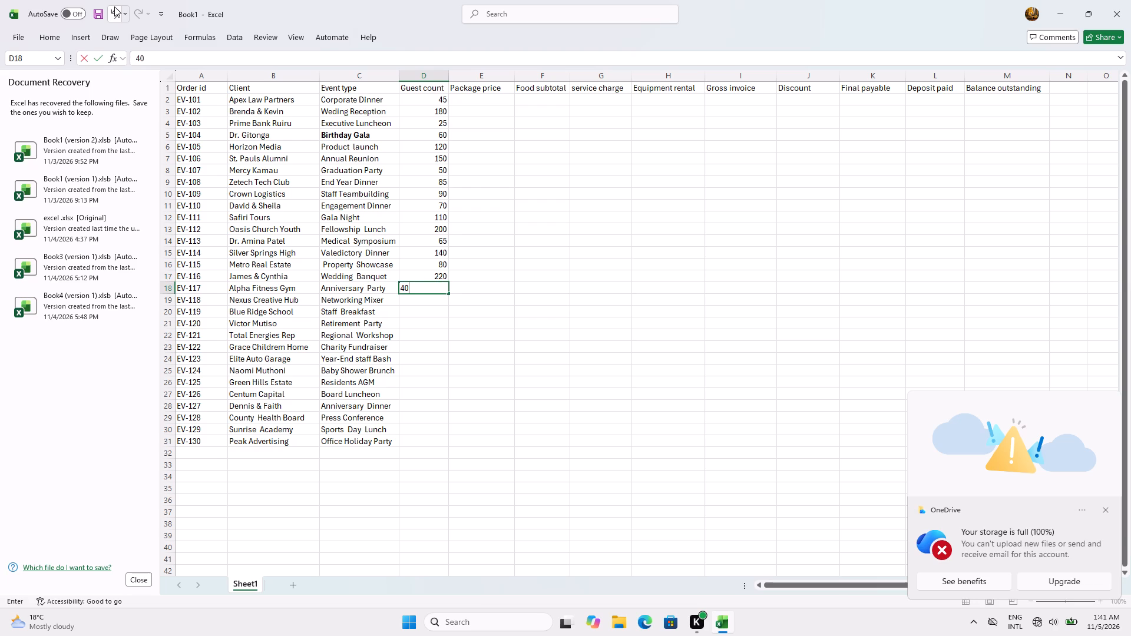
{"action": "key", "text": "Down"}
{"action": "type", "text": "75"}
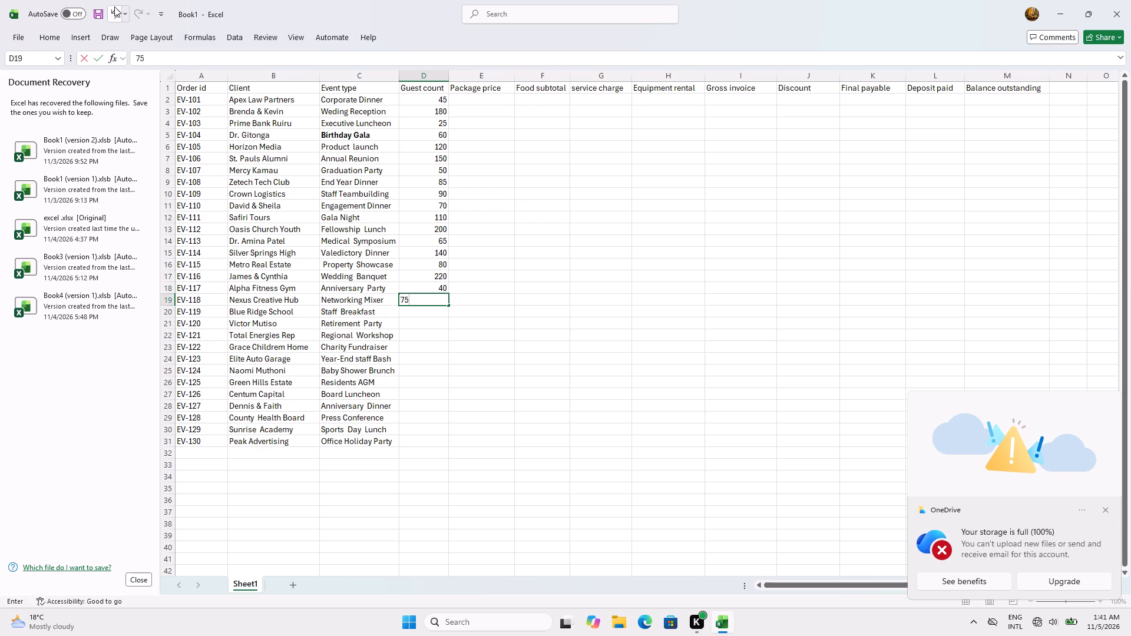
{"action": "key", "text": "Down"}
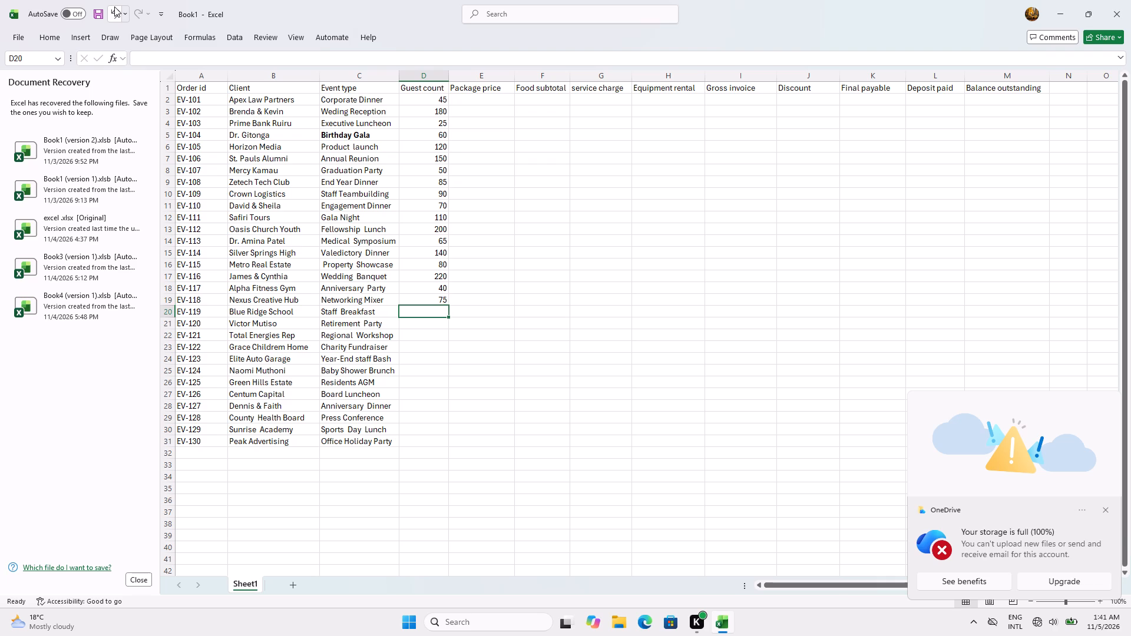
Enter guest counts 35, 55, 30, 160 and 50 for orders EV-119 to EV-123 in cells D20 to D24.
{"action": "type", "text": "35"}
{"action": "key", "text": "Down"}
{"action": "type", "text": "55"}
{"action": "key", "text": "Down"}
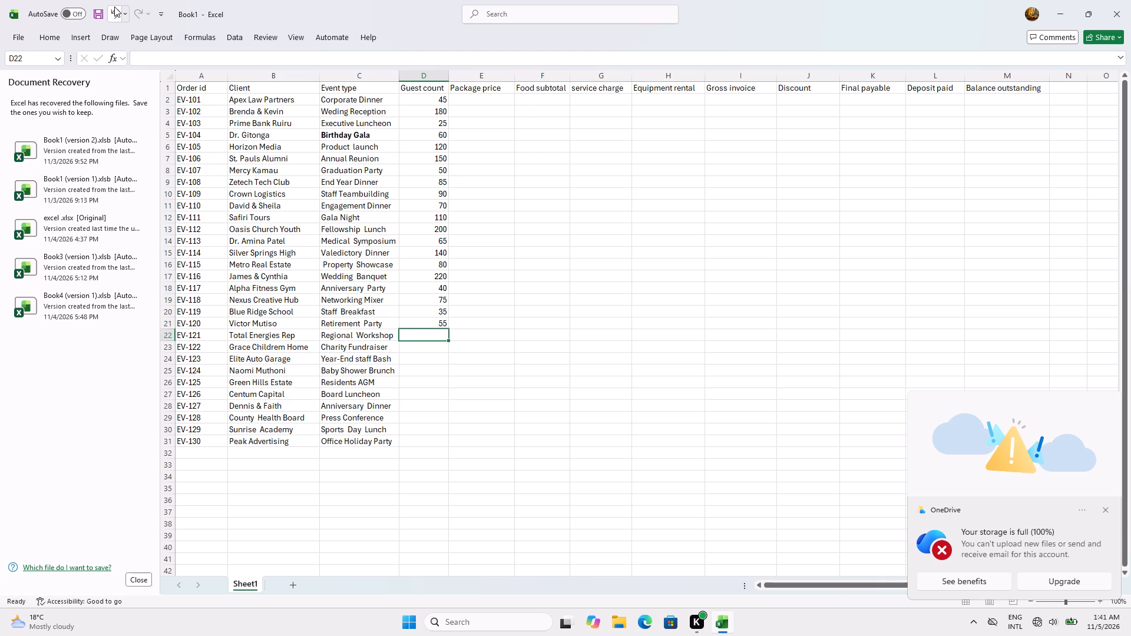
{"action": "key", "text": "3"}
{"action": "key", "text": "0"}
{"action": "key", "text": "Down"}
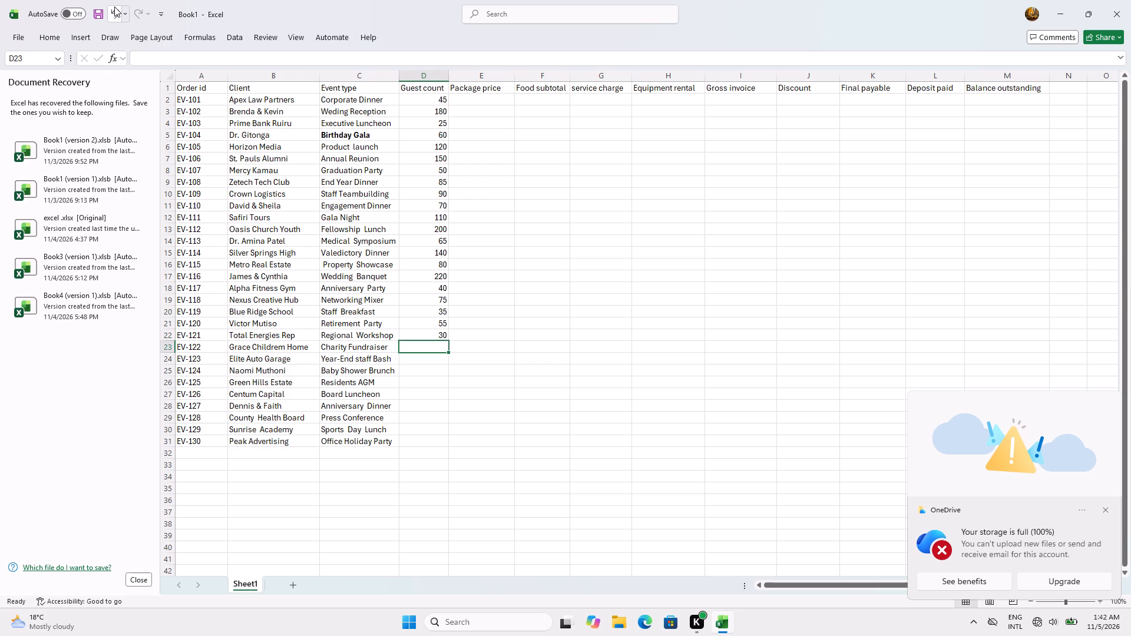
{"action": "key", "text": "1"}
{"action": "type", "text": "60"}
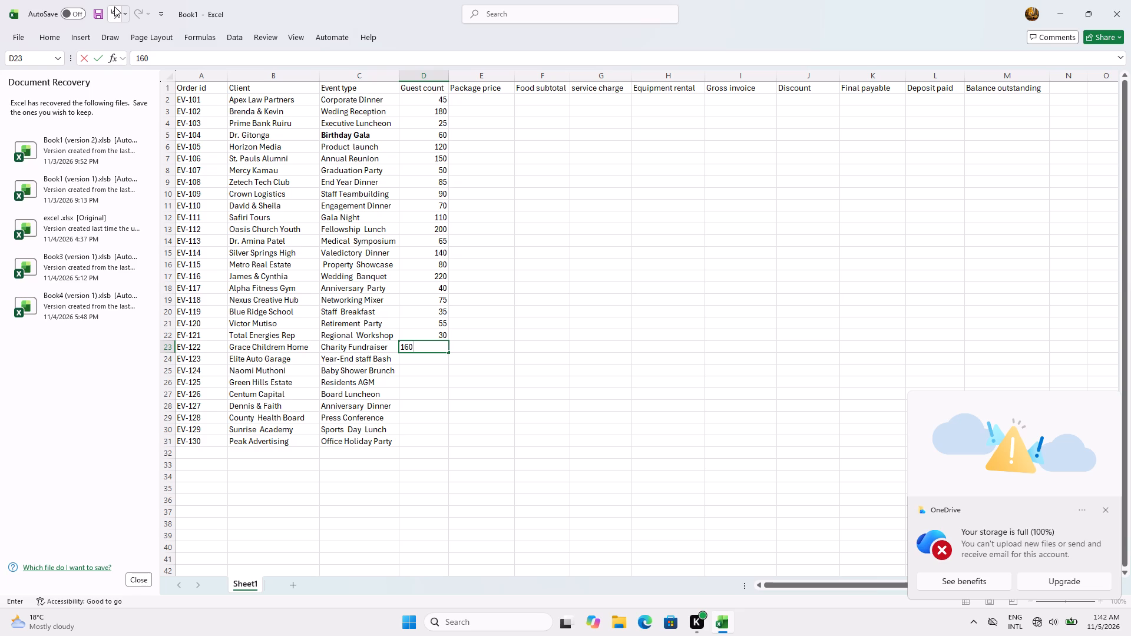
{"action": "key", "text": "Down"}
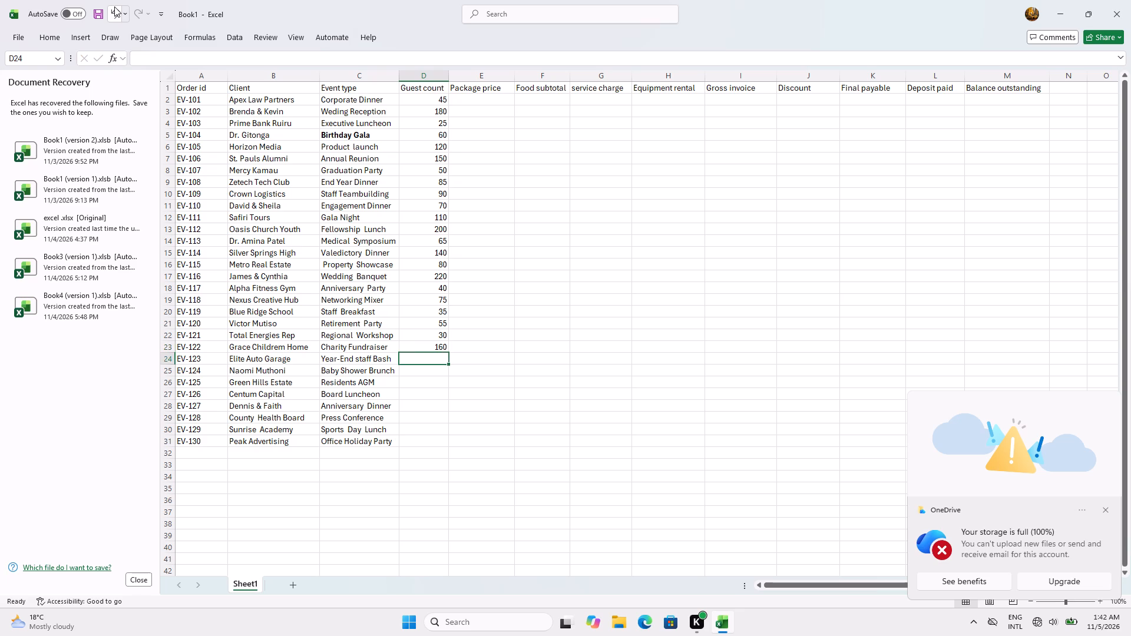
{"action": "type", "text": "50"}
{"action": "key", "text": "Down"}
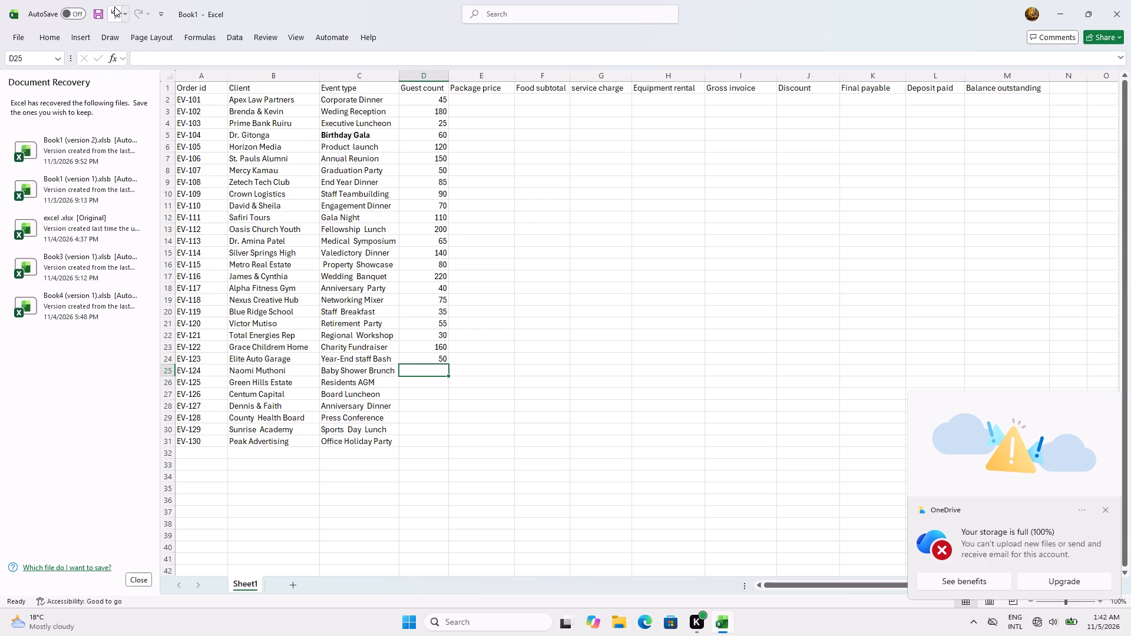
Enter guest counts 35, 100, 18, 45, 60 and 250 for orders EV-124 to EV-129 in cells D25 to D30.
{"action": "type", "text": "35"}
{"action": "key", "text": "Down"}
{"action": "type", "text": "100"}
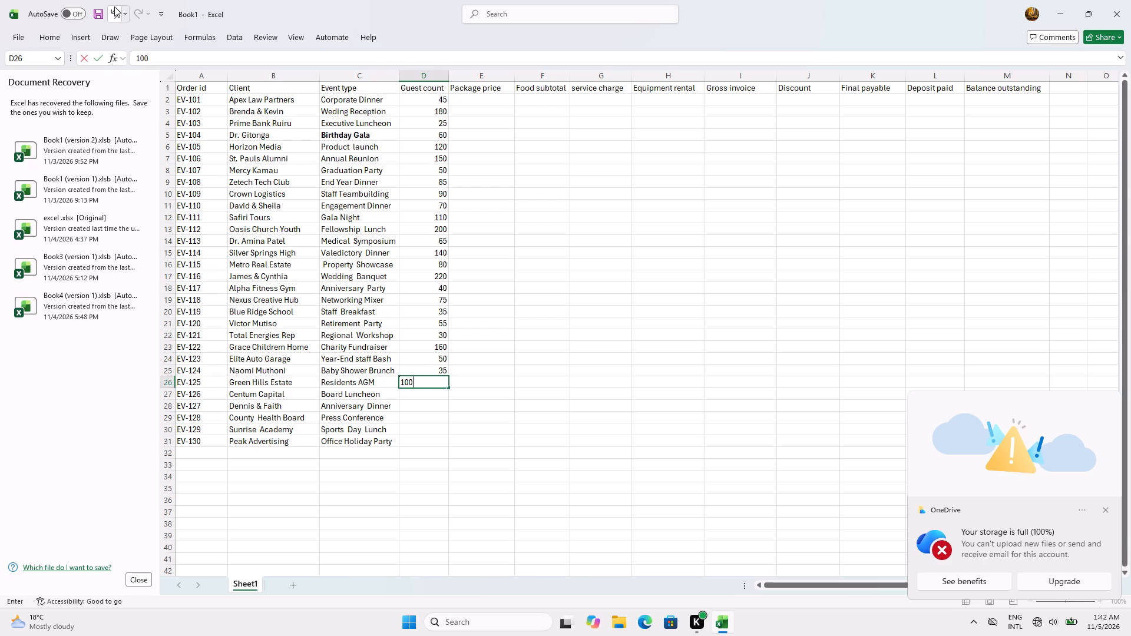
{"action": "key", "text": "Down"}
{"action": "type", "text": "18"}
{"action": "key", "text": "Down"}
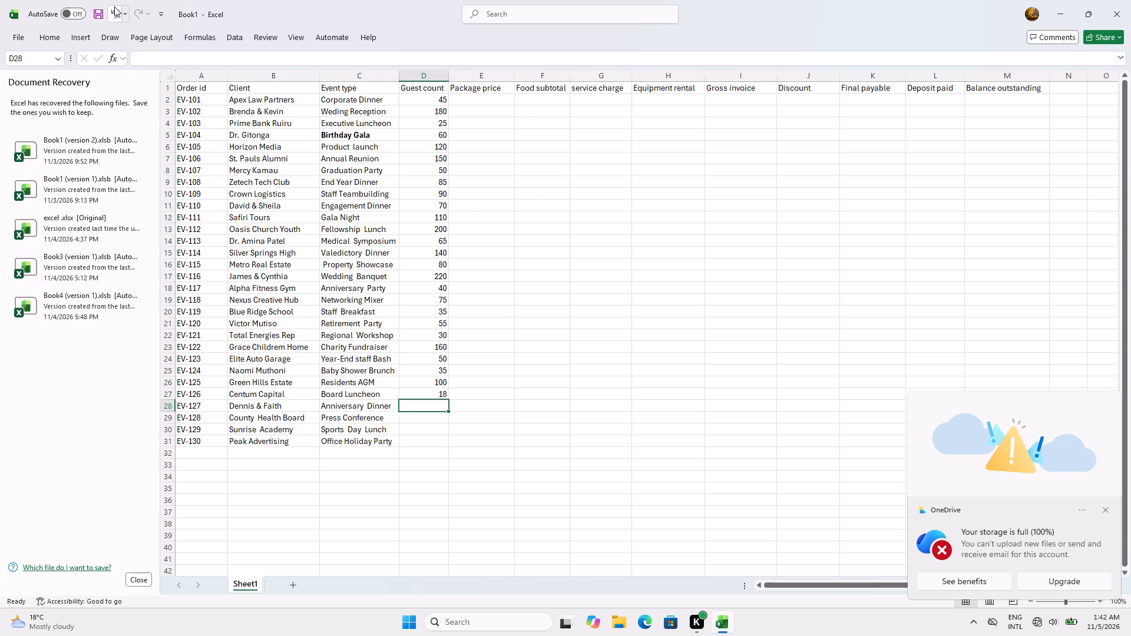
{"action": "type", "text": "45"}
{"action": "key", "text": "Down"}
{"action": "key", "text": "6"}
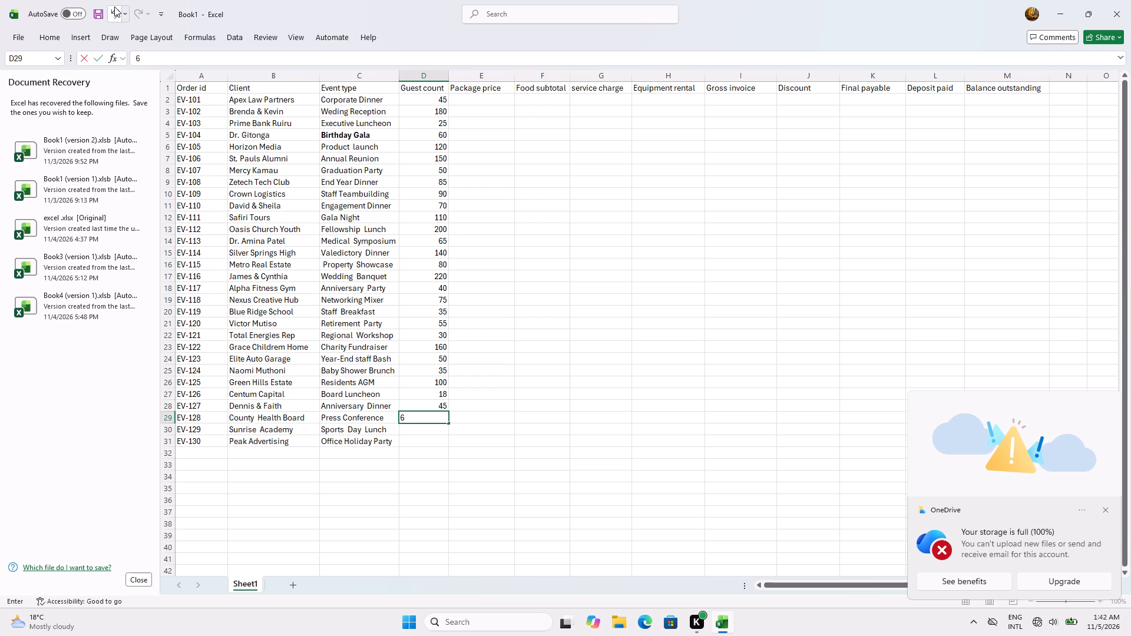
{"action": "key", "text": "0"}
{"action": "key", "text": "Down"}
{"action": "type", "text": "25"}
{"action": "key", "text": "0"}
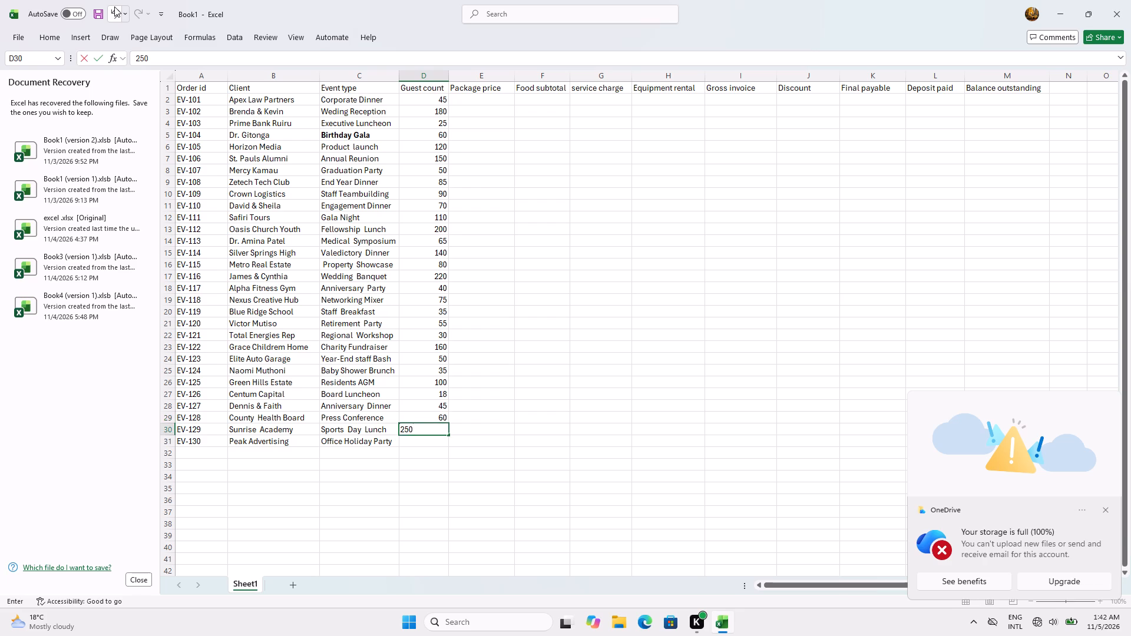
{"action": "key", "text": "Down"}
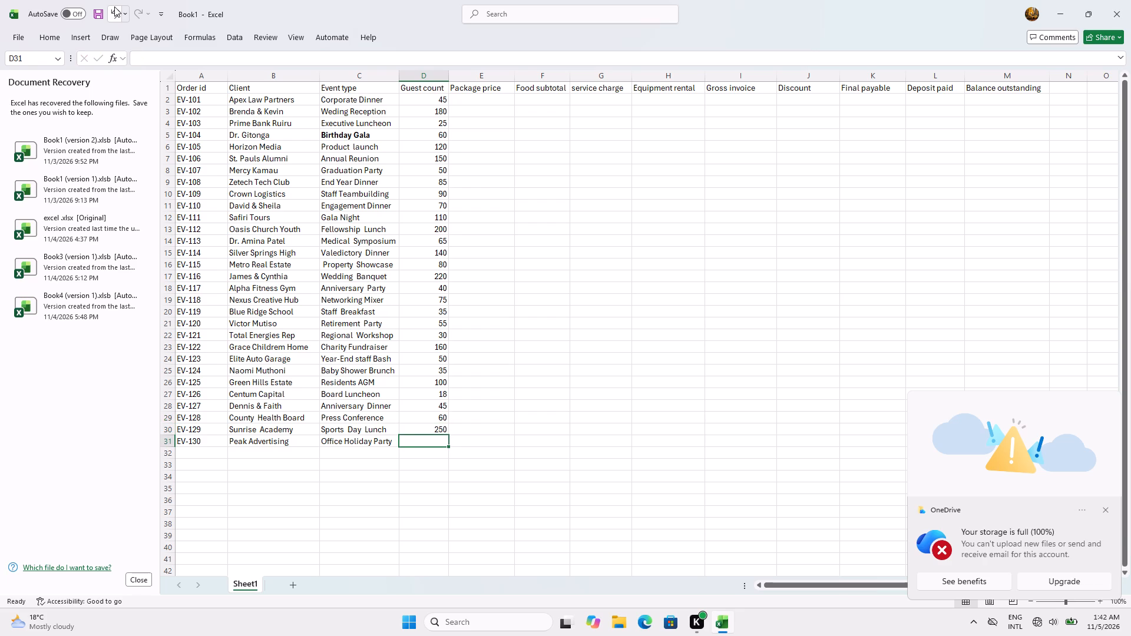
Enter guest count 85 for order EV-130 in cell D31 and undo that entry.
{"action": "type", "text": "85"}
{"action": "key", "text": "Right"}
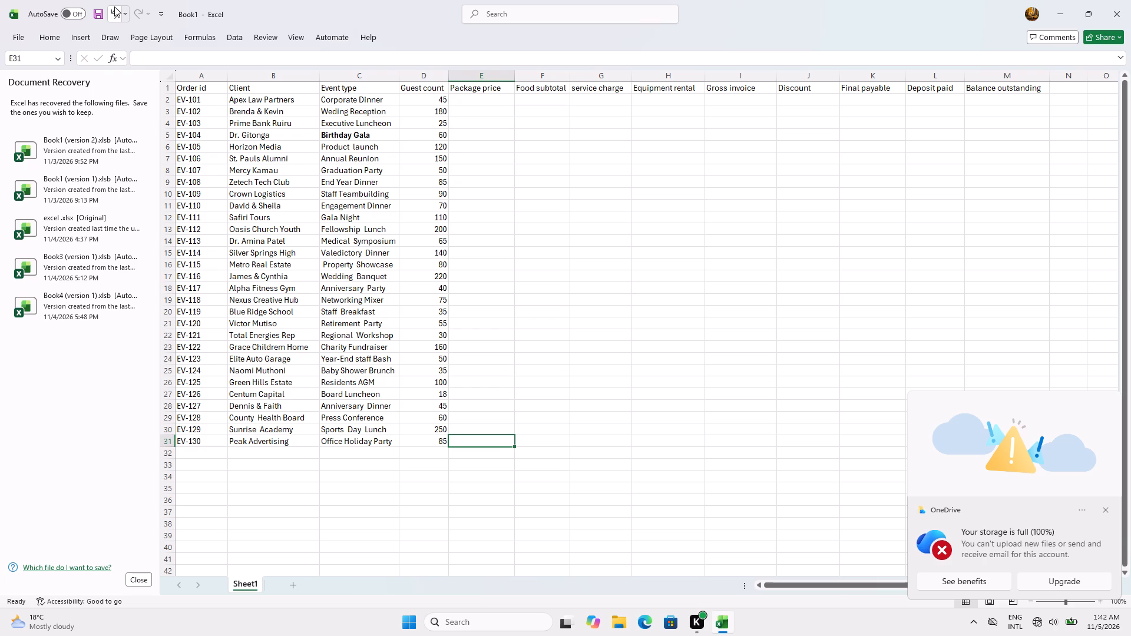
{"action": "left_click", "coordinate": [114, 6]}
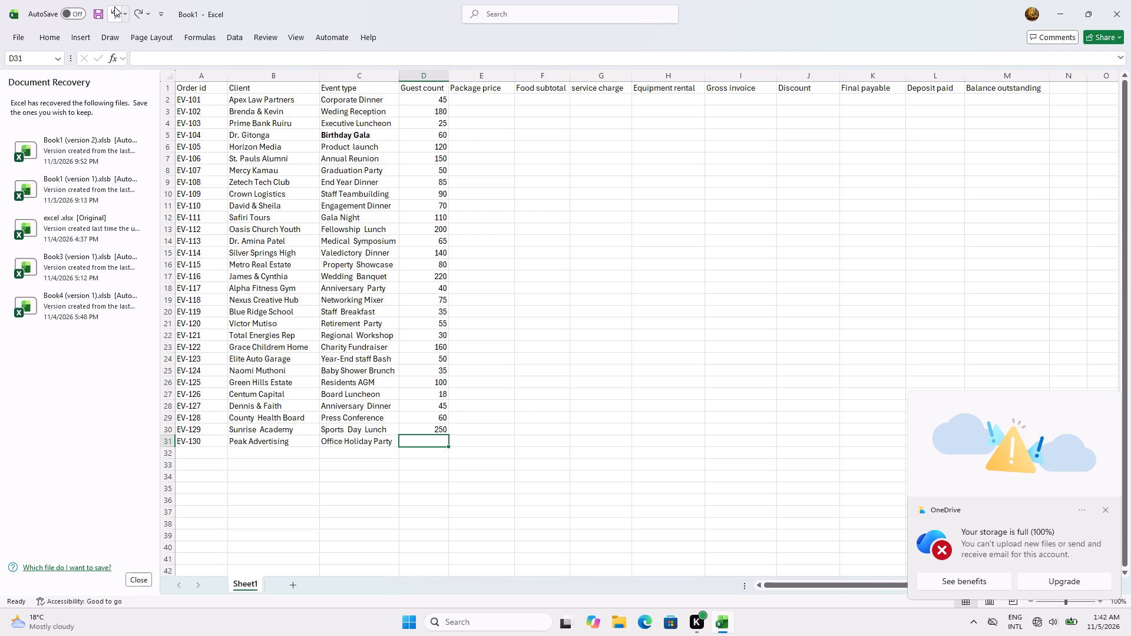
Enter package prices 34, 28, 40 and 25 for orders EV-101 to EV-104 in cells E2 to E5.
{"action": "left_click", "coordinate": [481, 101]}
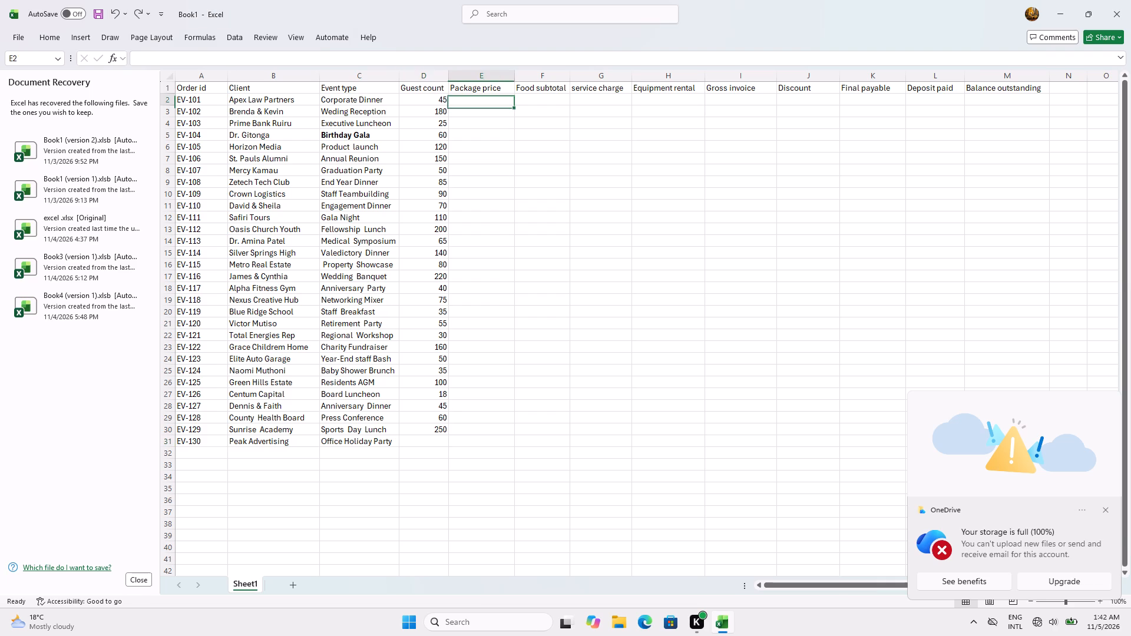
{"action": "left_click", "coordinate": [481, 101]}
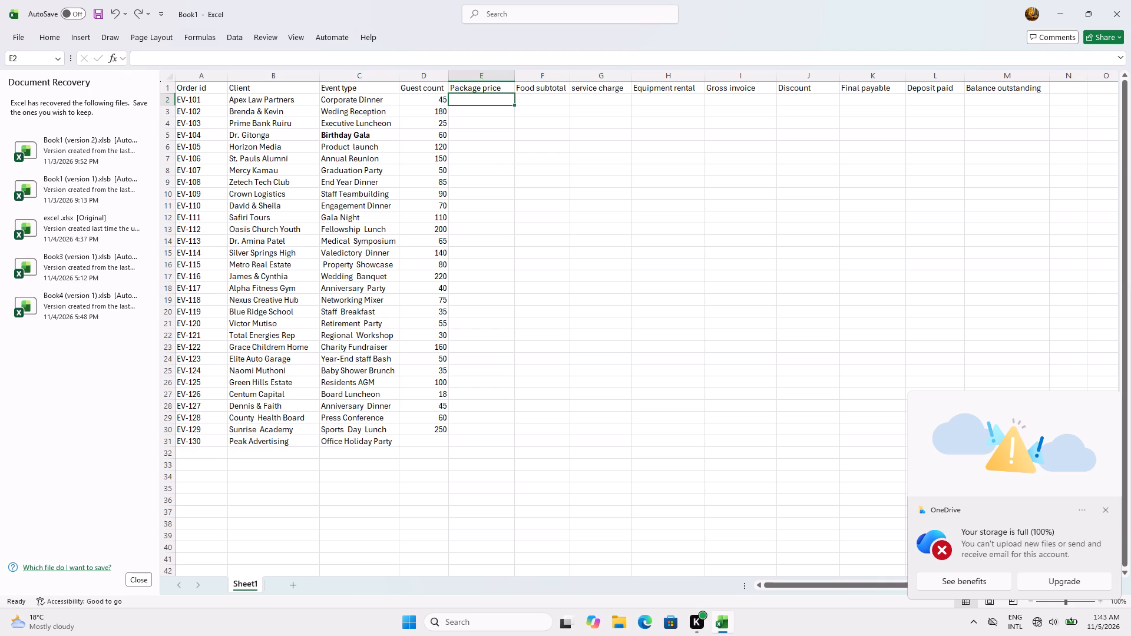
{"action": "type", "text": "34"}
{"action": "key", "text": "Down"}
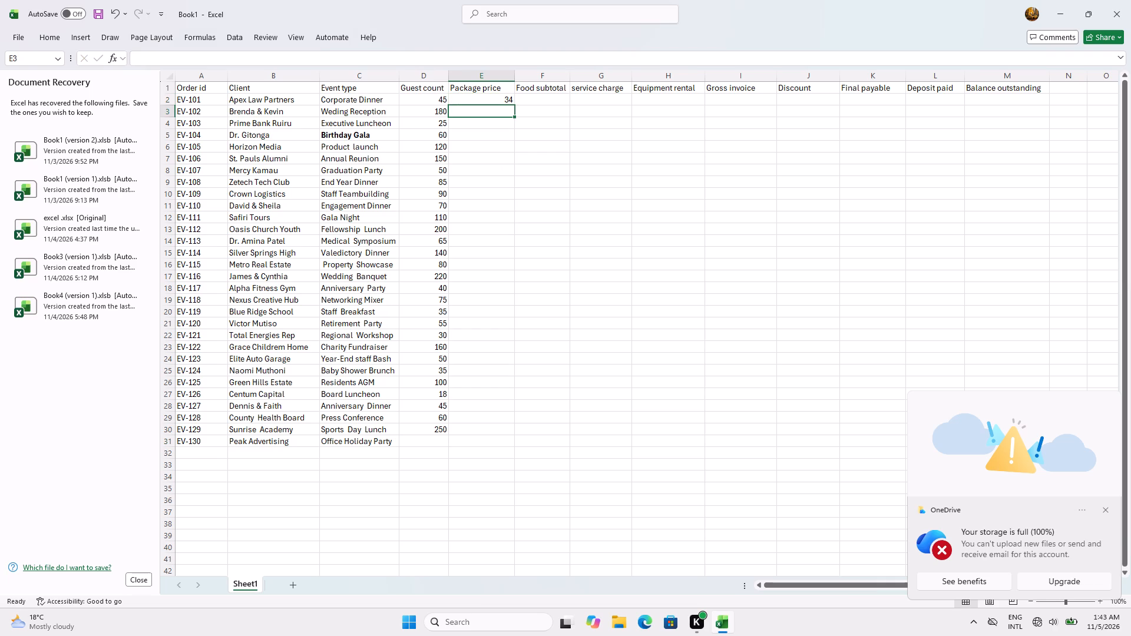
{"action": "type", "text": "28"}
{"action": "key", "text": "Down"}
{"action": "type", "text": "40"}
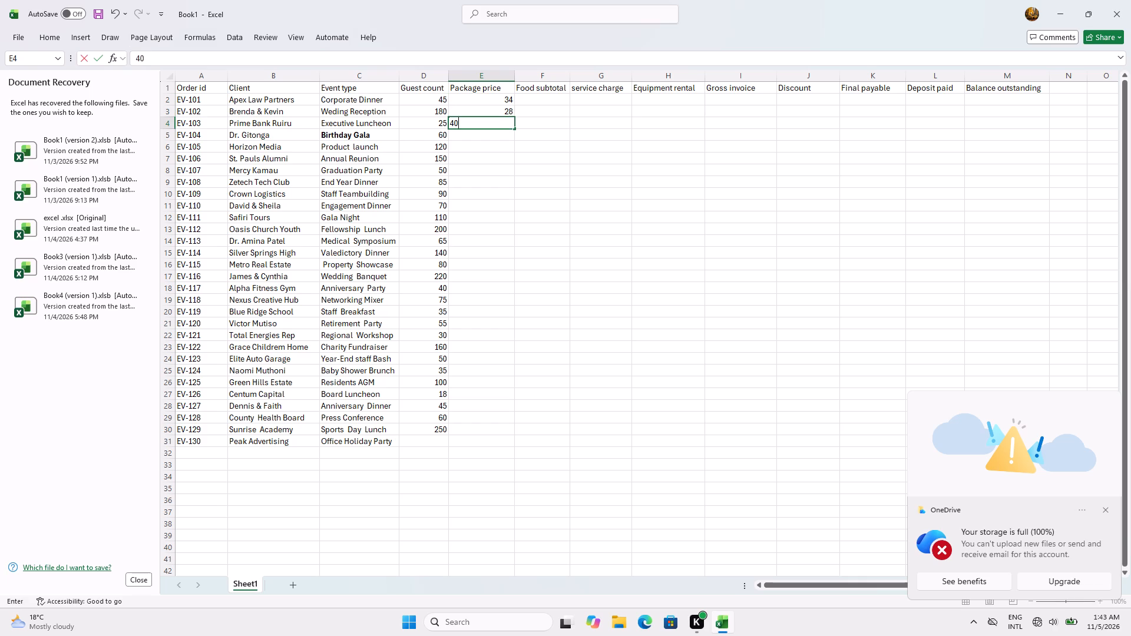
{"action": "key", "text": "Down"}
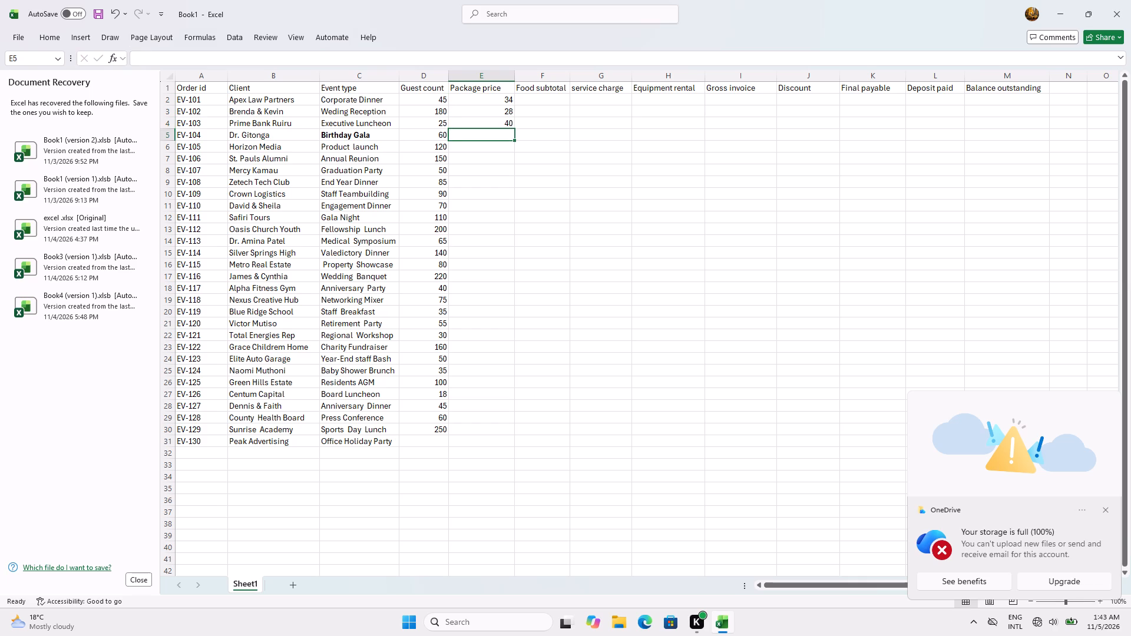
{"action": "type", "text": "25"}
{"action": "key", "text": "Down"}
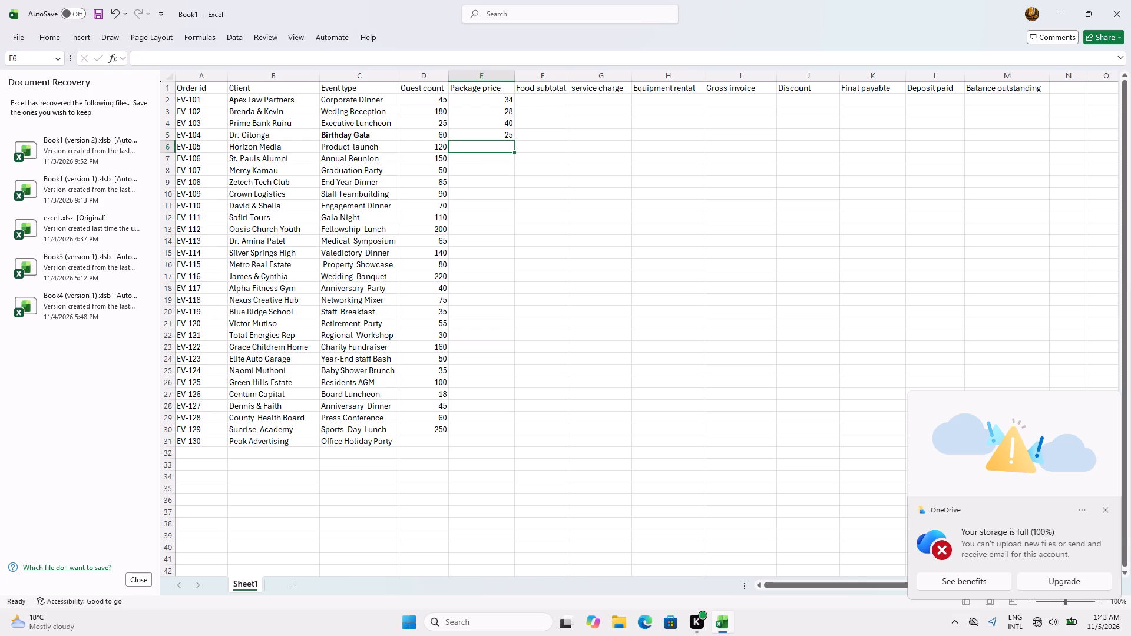
Enter package prices 32 and 22 for orders EV-105 and EV-106 in cells E6 and E7.
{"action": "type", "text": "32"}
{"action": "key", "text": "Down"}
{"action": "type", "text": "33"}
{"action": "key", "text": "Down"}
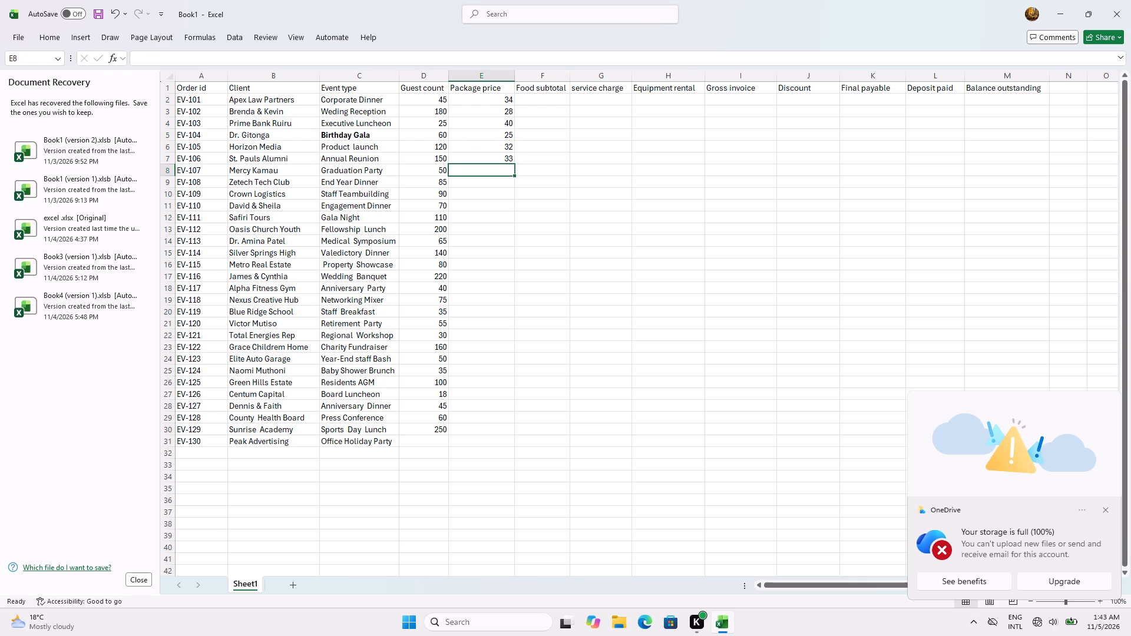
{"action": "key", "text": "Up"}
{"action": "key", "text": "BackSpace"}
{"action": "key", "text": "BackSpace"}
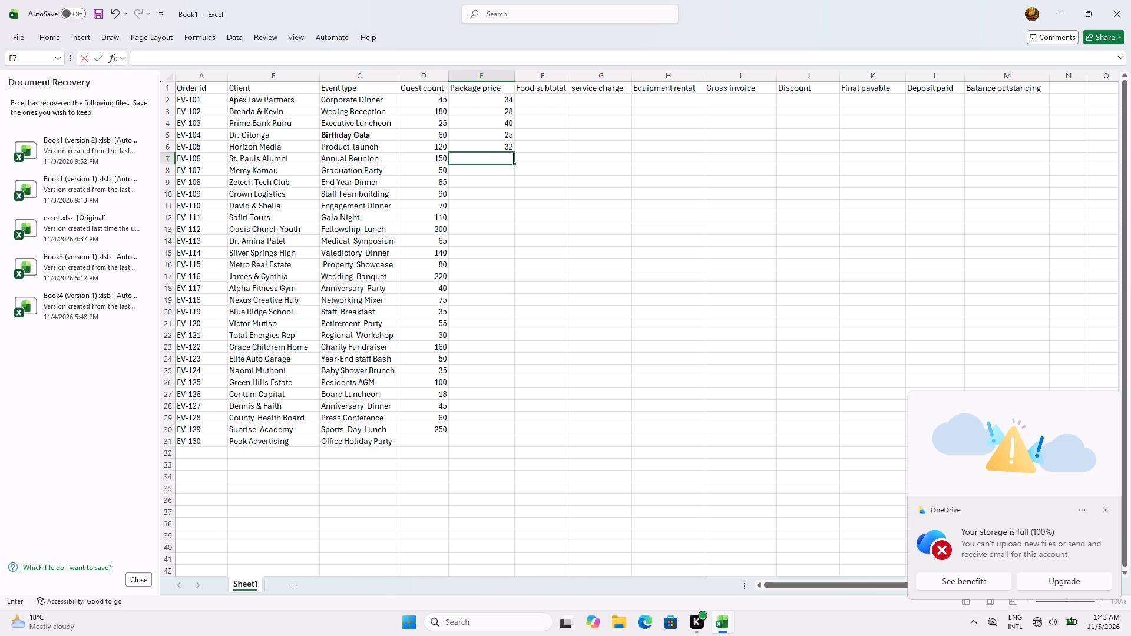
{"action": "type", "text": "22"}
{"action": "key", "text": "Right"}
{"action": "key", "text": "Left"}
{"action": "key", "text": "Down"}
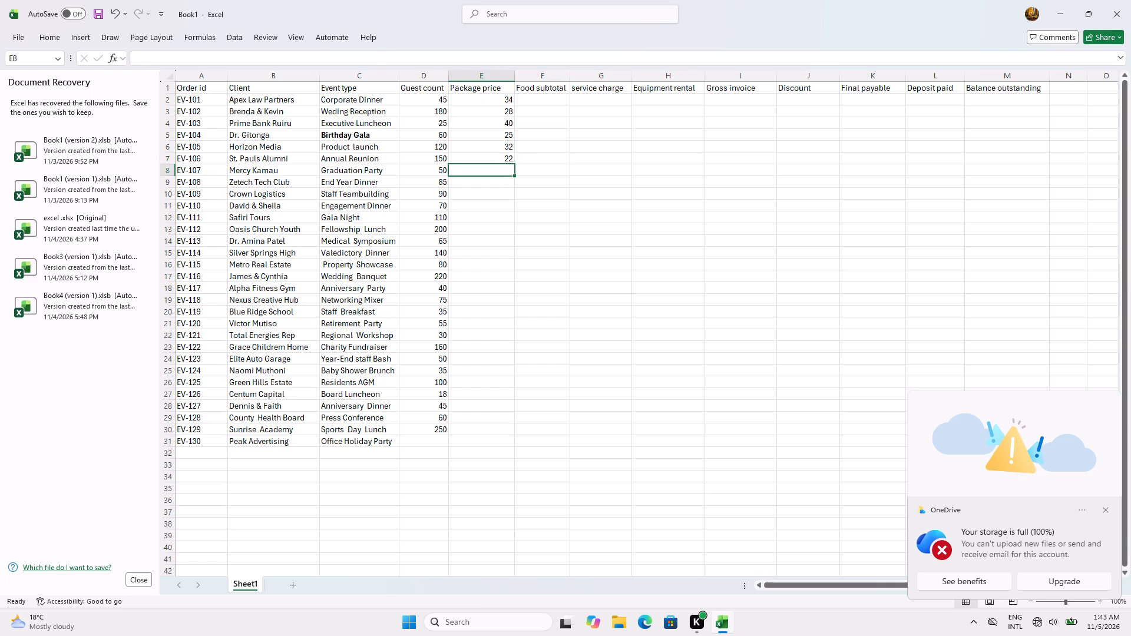
Enter package prices 24, 20, 26 and 30 for orders EV-107 to EV-110 in cells E8 to E11.
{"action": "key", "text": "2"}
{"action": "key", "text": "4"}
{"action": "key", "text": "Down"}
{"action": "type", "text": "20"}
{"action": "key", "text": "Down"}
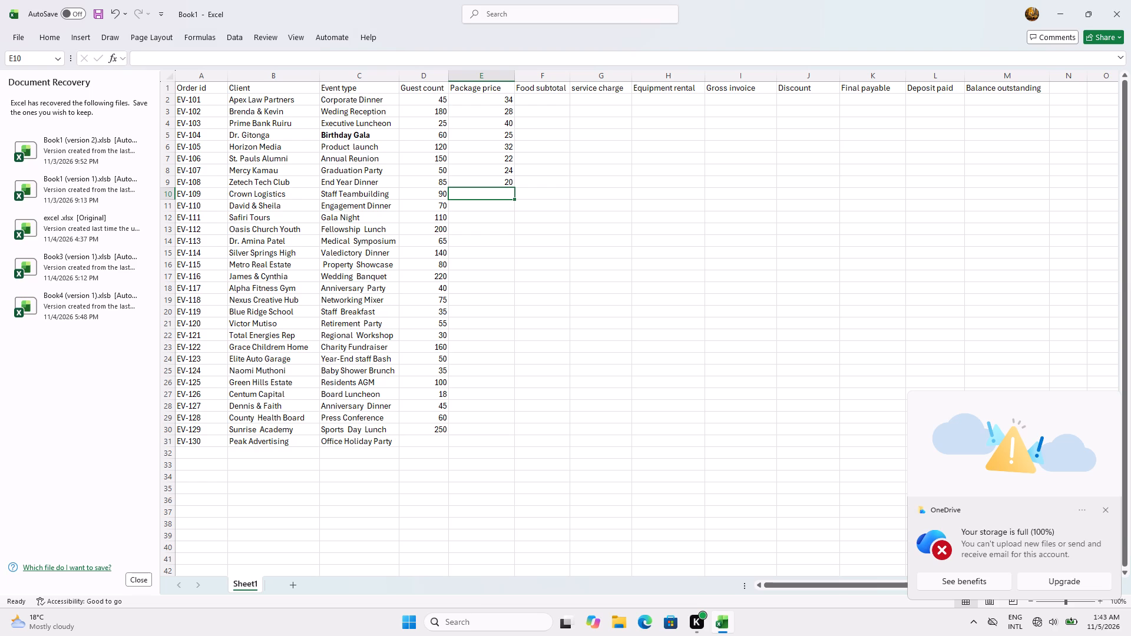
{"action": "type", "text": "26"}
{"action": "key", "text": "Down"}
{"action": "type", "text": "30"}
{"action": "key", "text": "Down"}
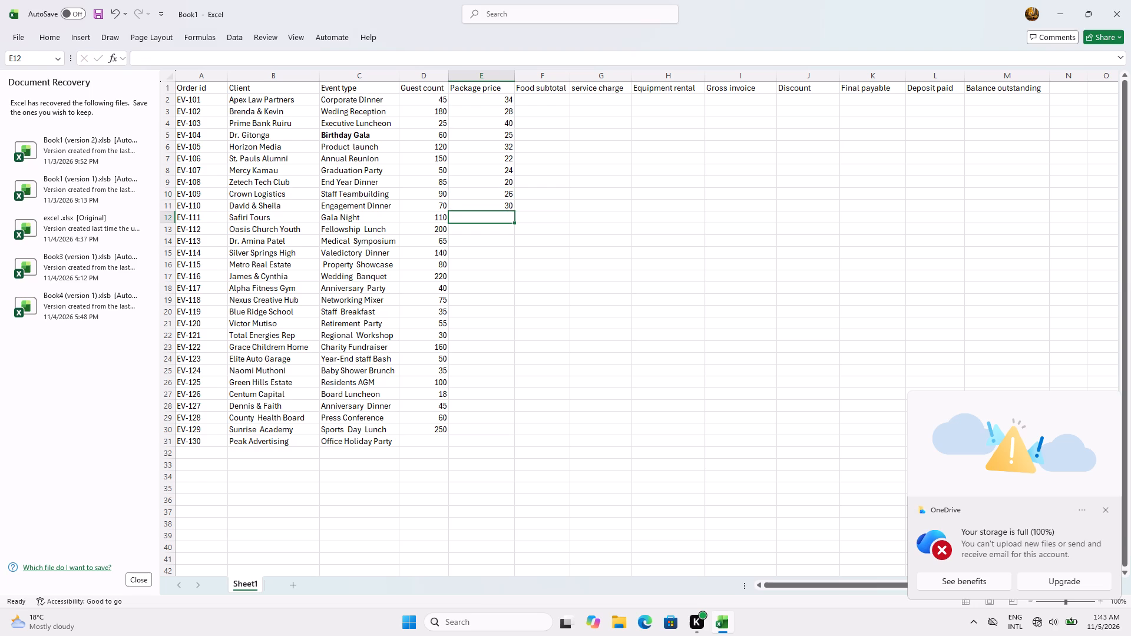
Enter package prices 35, 18, 38 and 22 for orders EV-111 to EV-114 in cells E12 to E15.
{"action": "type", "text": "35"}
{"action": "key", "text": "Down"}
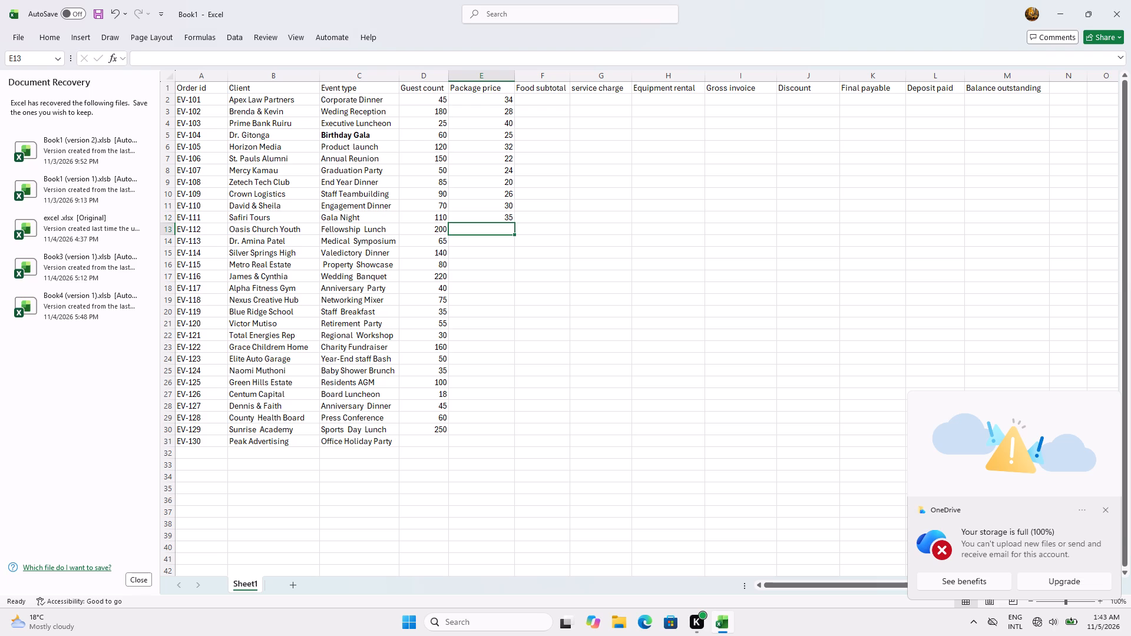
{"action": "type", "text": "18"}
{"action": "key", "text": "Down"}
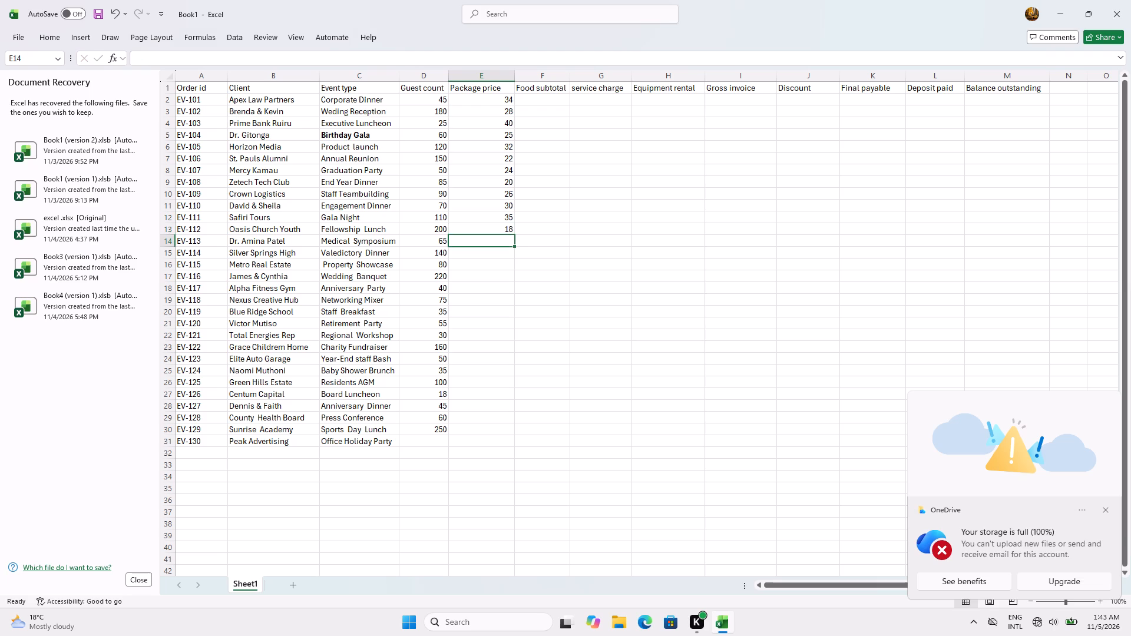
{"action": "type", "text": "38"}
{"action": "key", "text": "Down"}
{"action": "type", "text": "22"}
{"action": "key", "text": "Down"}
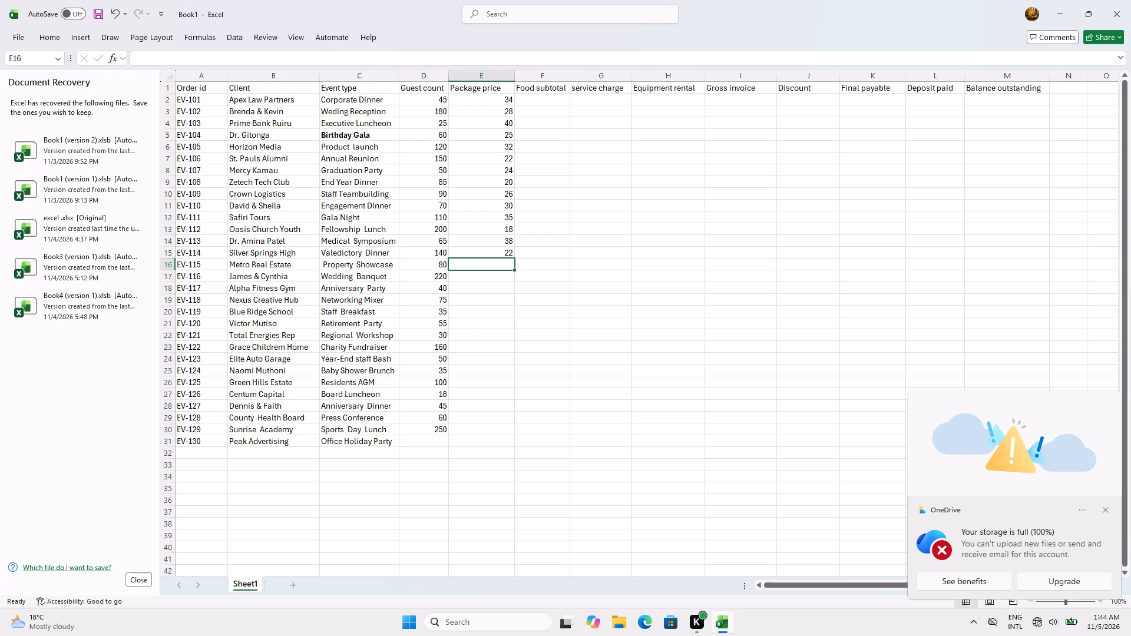
Enter package prices 30, 29, 22 and 25 for orders EV-115 to EV-118 in cells E16 to E19.
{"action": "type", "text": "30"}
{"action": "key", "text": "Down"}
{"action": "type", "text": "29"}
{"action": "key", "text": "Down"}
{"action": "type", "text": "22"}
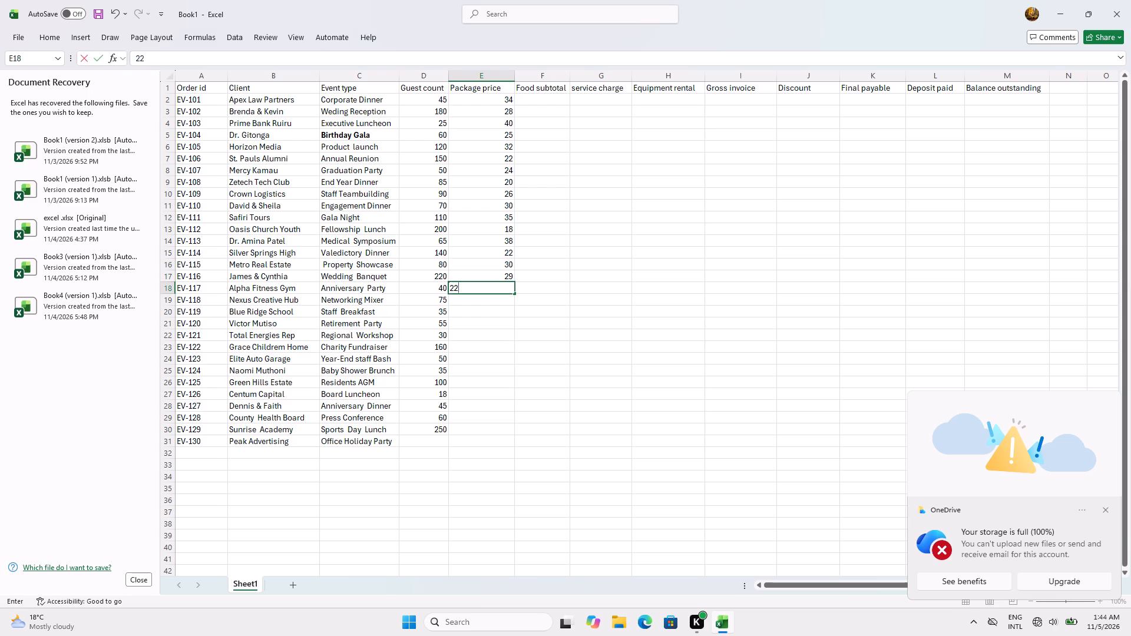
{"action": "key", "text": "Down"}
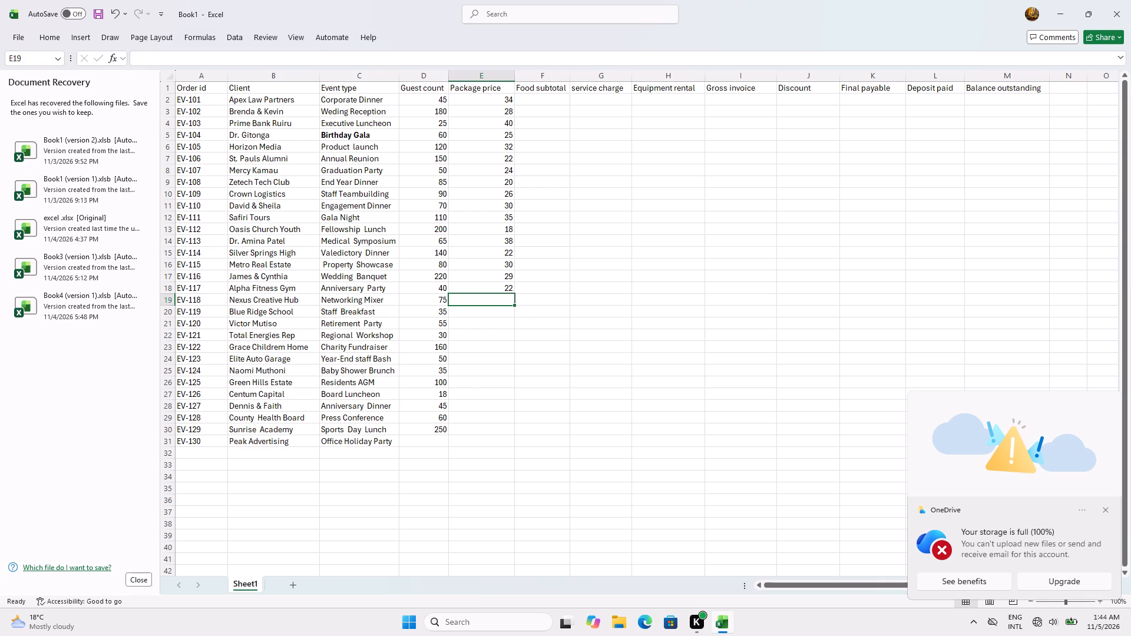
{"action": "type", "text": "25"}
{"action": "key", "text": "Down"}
Enter package prices 18, 27, 42 and 19 for orders EV-119 to EV-122 in cells E20 to E23.
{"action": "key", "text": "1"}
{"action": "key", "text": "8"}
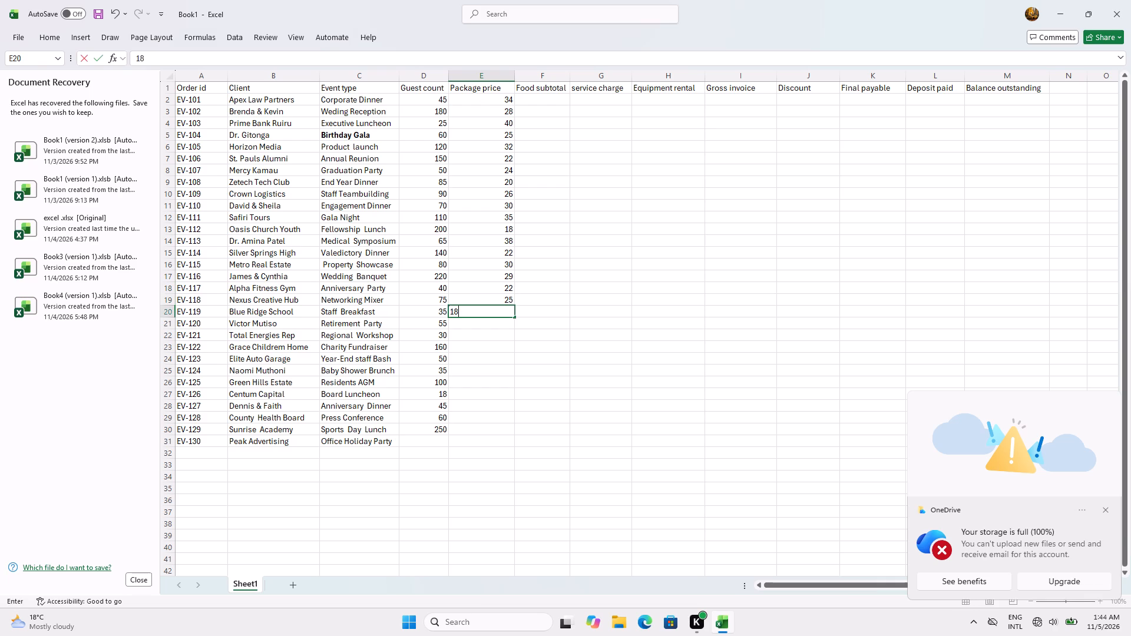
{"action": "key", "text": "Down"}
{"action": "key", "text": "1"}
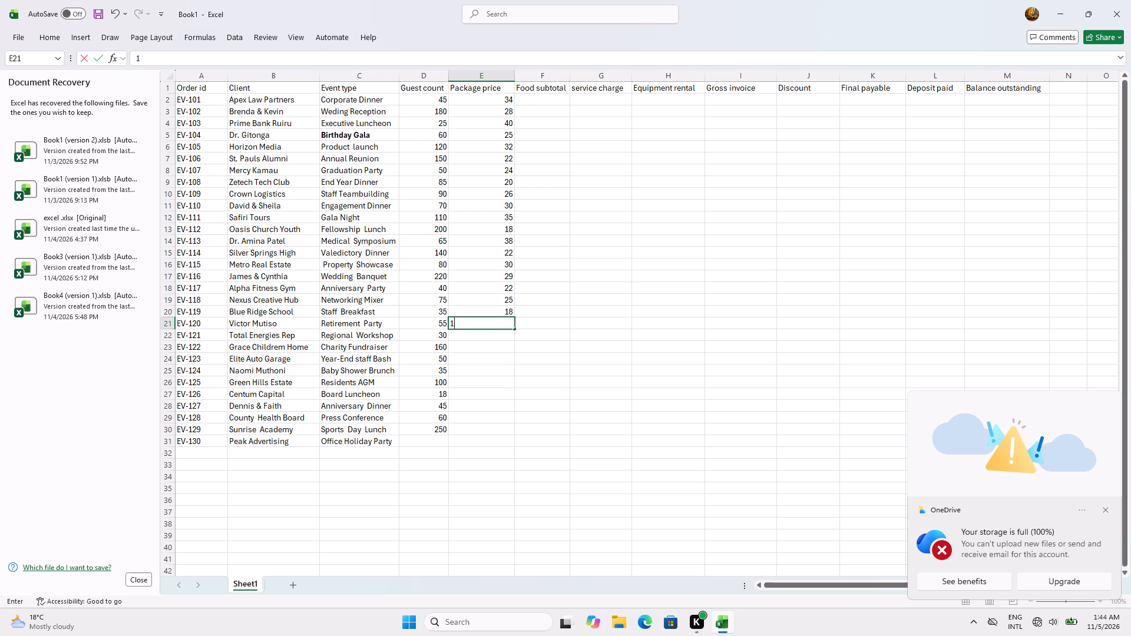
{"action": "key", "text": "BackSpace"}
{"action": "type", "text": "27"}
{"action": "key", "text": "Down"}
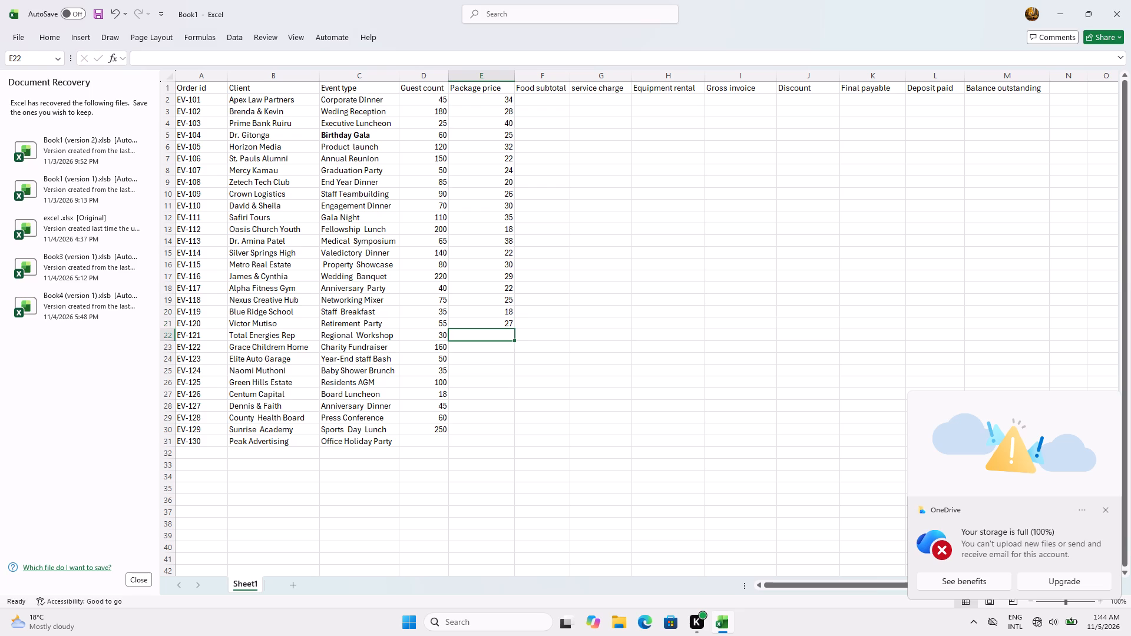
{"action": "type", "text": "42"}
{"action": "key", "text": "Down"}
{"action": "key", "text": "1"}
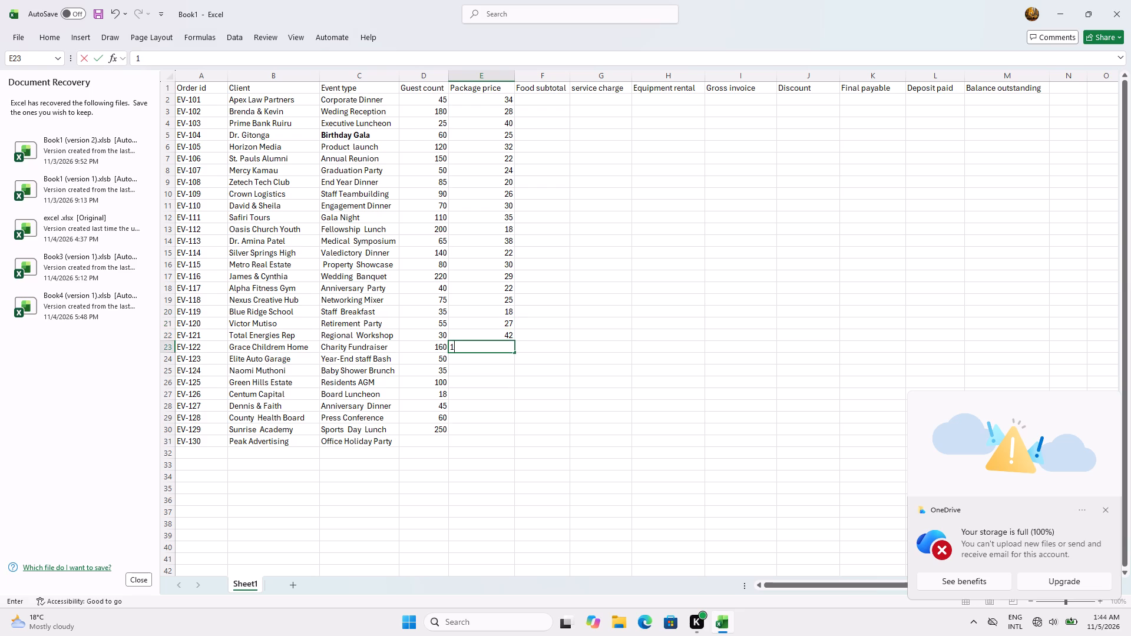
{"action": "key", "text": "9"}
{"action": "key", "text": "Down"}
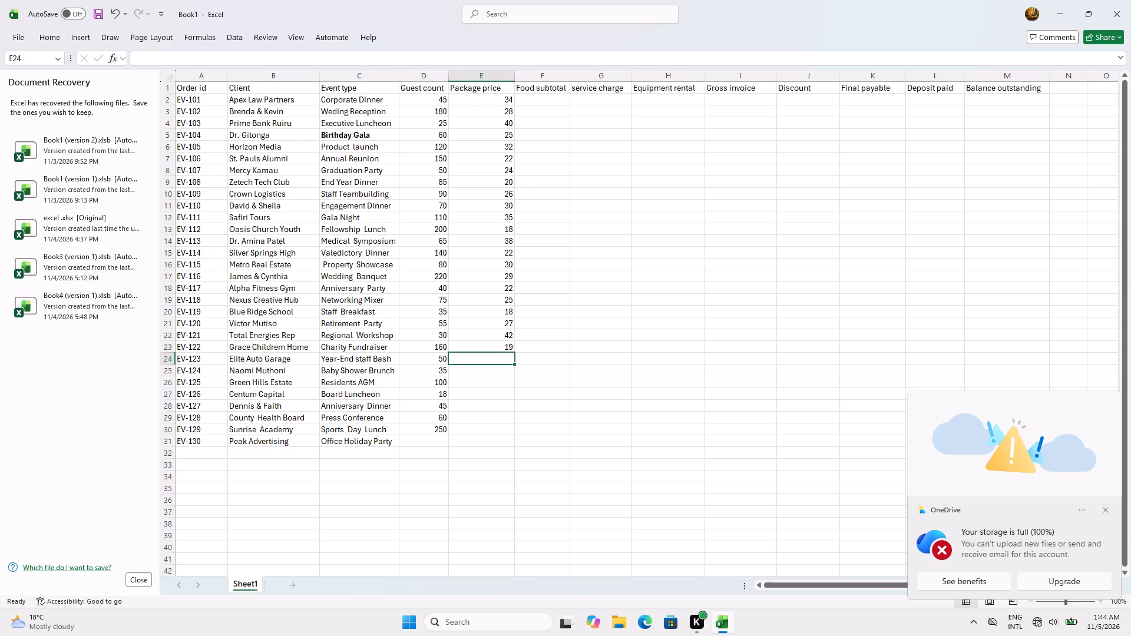
Enter package prices 25, 26 and 20 for orders EV-123 to EV-125 in cells E24 to E26.
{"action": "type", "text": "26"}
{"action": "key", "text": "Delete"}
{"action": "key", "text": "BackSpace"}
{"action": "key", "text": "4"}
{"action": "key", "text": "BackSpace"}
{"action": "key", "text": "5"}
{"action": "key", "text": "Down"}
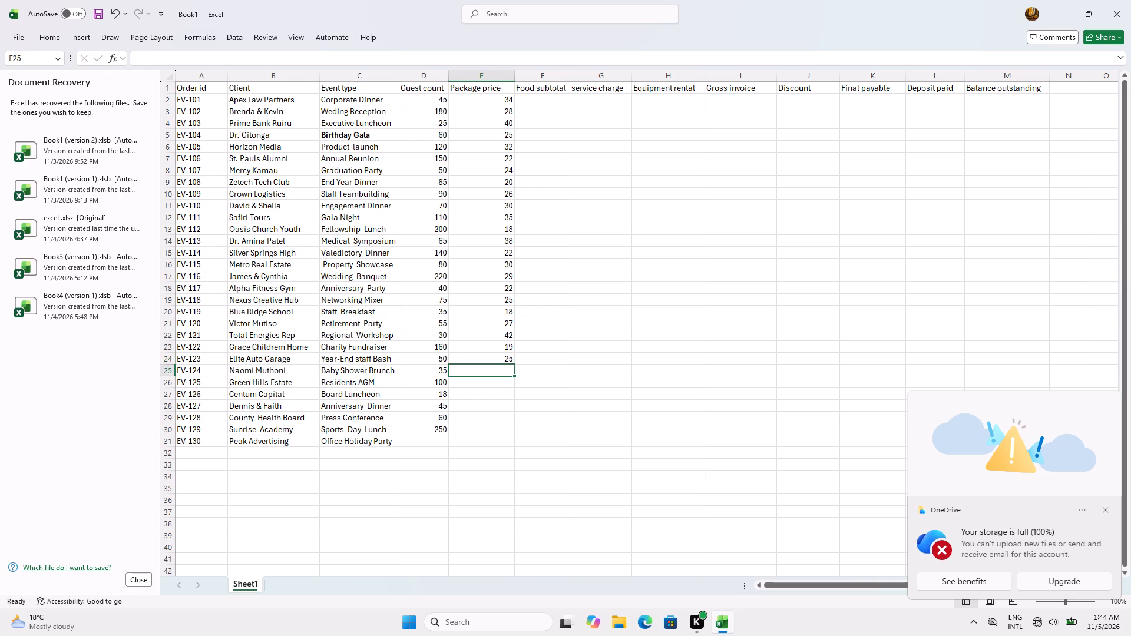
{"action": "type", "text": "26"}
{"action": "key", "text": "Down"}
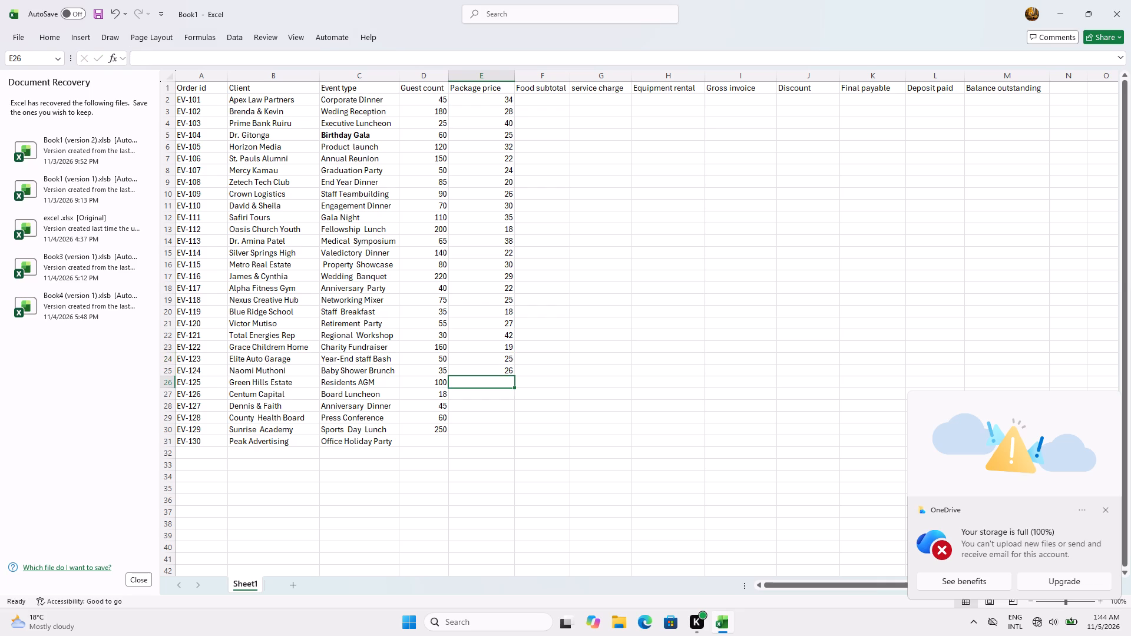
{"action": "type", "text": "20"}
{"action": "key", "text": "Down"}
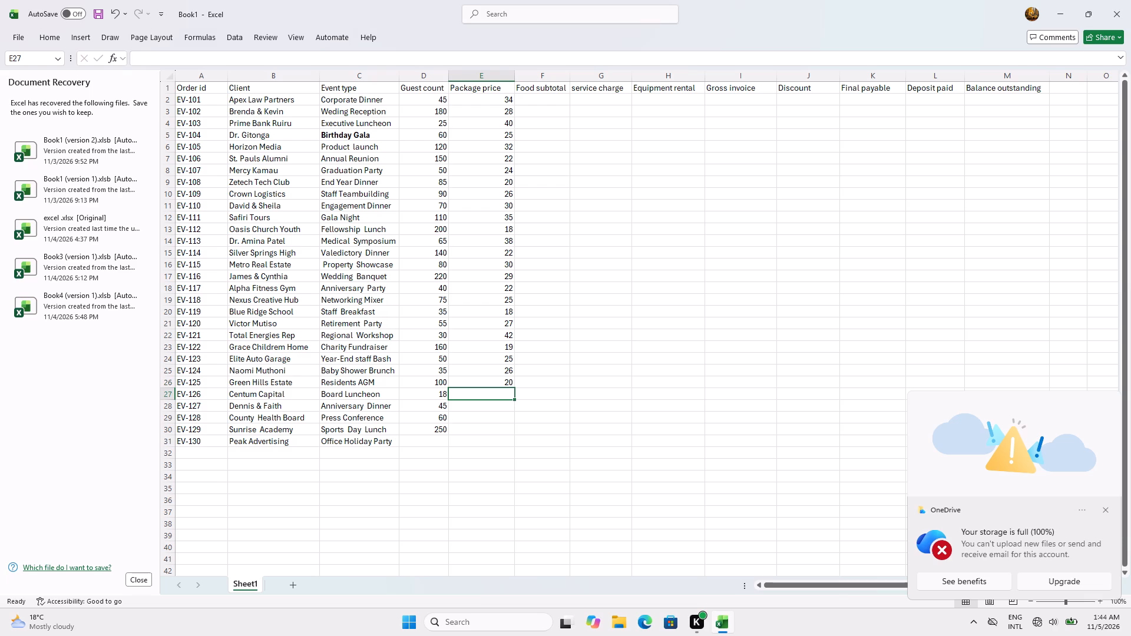
Enter package prices 55, 32, 24, 16 and 34 for orders EV-126 to EV-130 in cells E27 to E31.
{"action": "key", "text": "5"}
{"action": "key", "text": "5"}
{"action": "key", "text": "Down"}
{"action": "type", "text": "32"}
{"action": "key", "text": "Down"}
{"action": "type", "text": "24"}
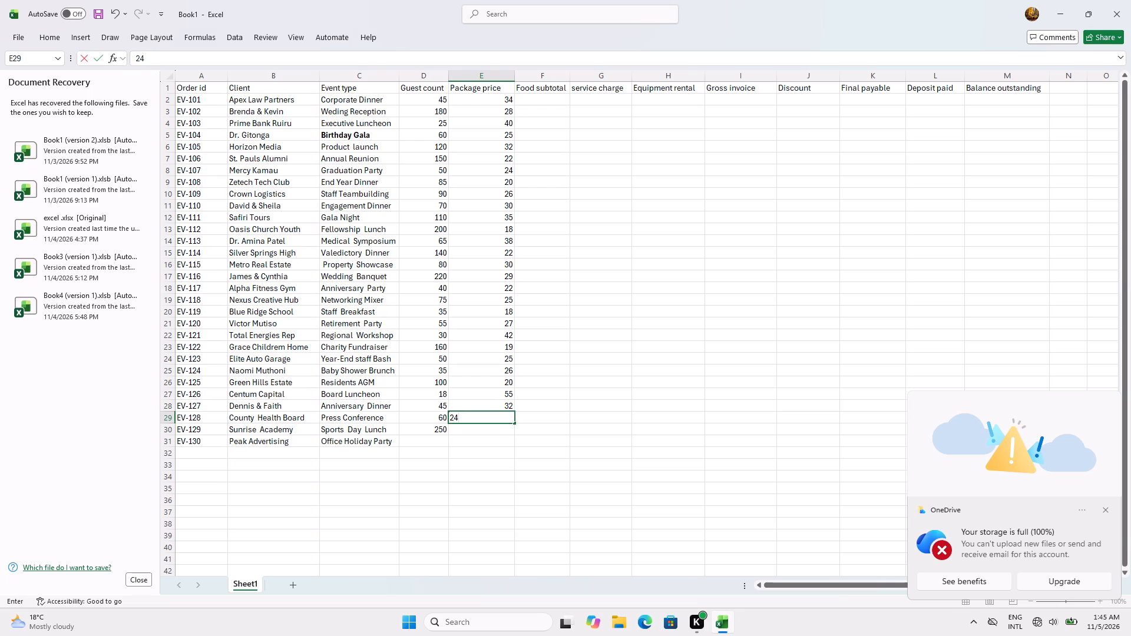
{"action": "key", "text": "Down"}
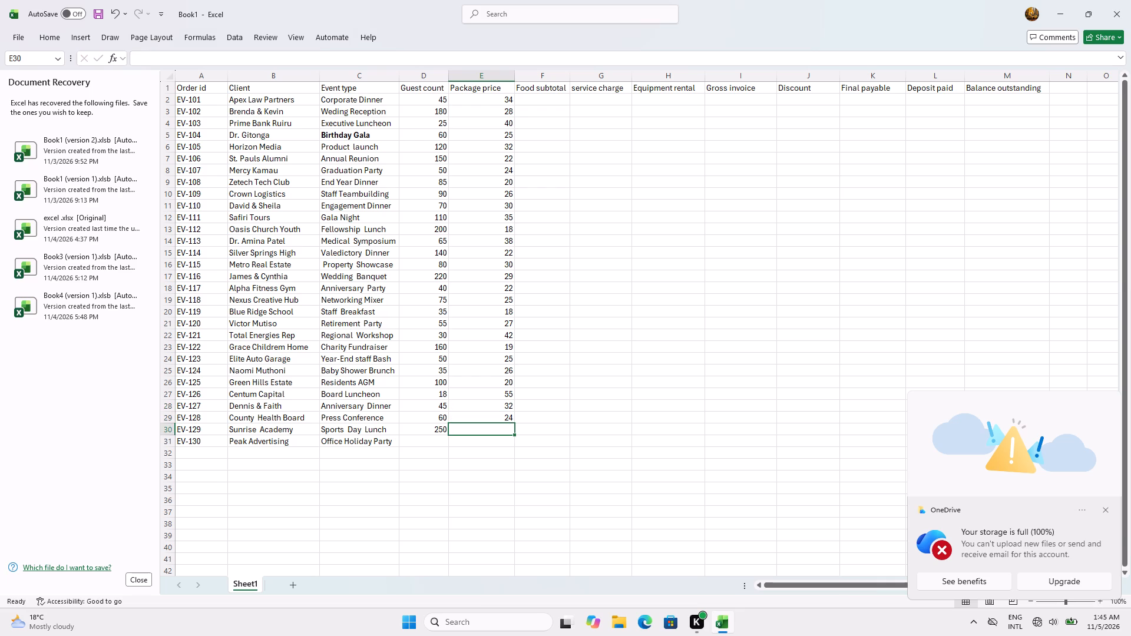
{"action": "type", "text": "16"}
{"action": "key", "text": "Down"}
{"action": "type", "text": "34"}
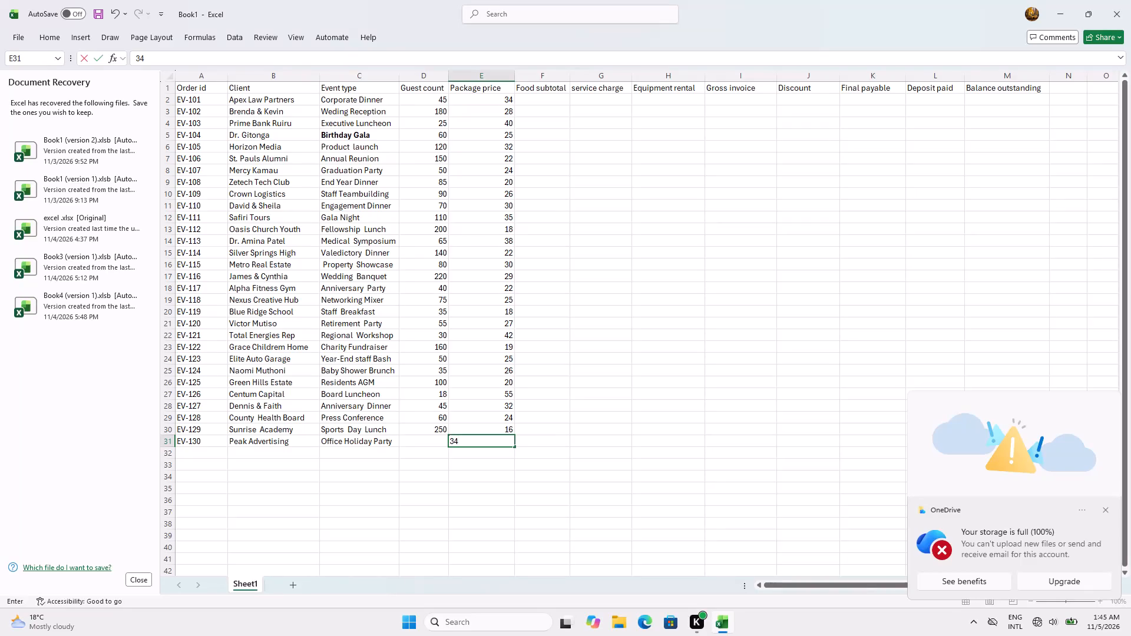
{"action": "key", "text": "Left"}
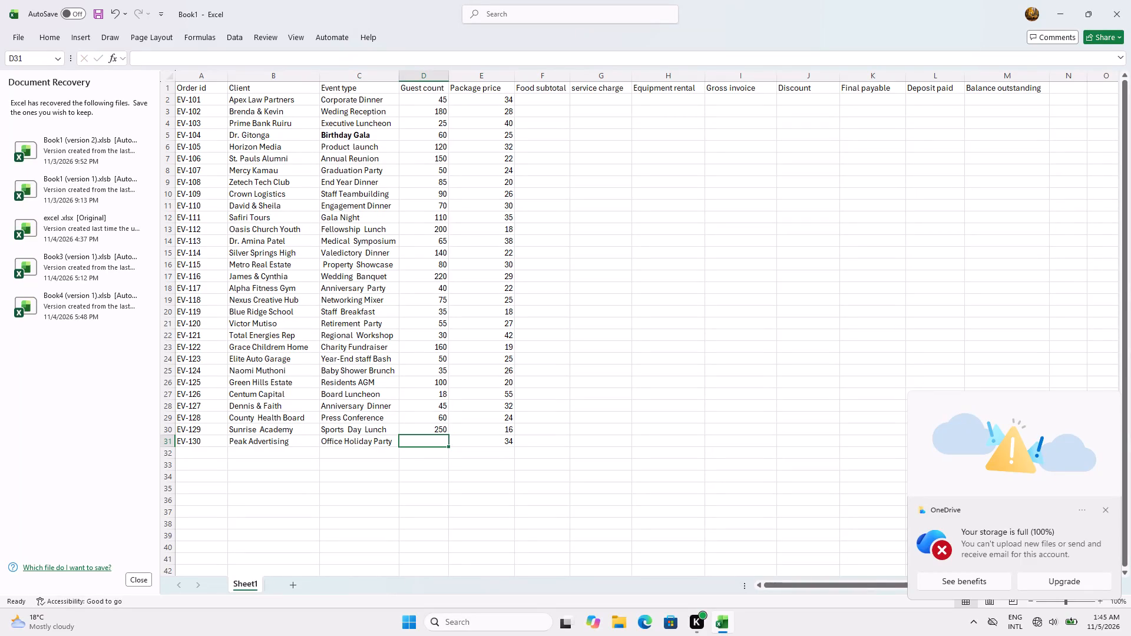
Fill in the missing guest count of 85 for order EV-130 in cell D31.
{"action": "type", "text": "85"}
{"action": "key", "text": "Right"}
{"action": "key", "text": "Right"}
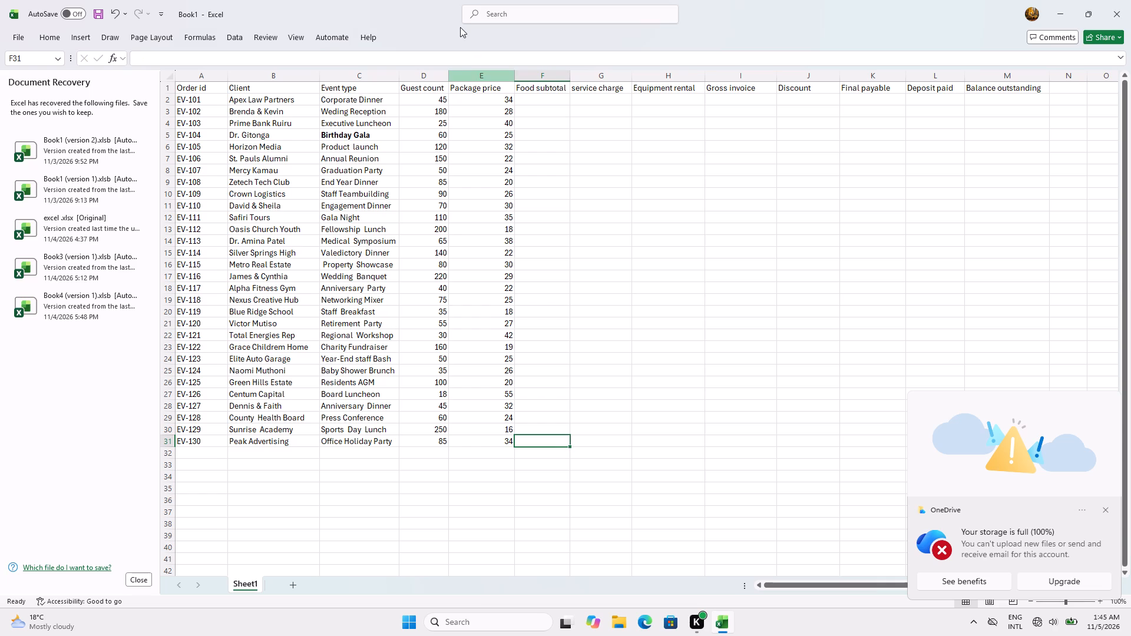
Enter equipment rental amounts 250, 600, 100 and 200 for orders EV-101 to EV-104 in cells H2 to H5.
{"action": "left_click", "coordinate": [693, 101]}
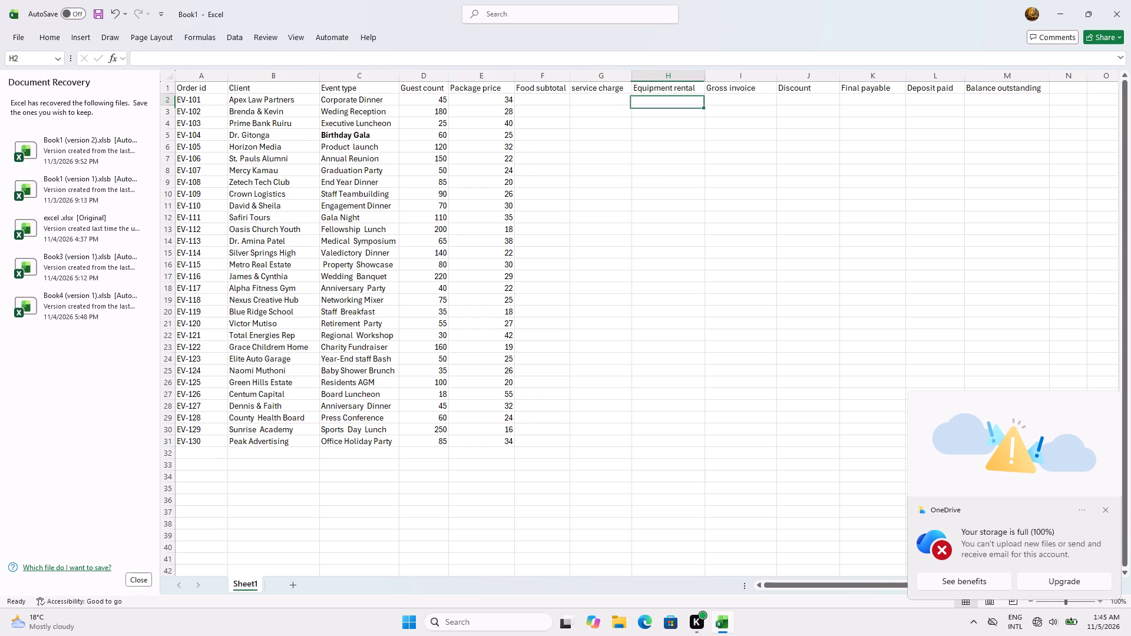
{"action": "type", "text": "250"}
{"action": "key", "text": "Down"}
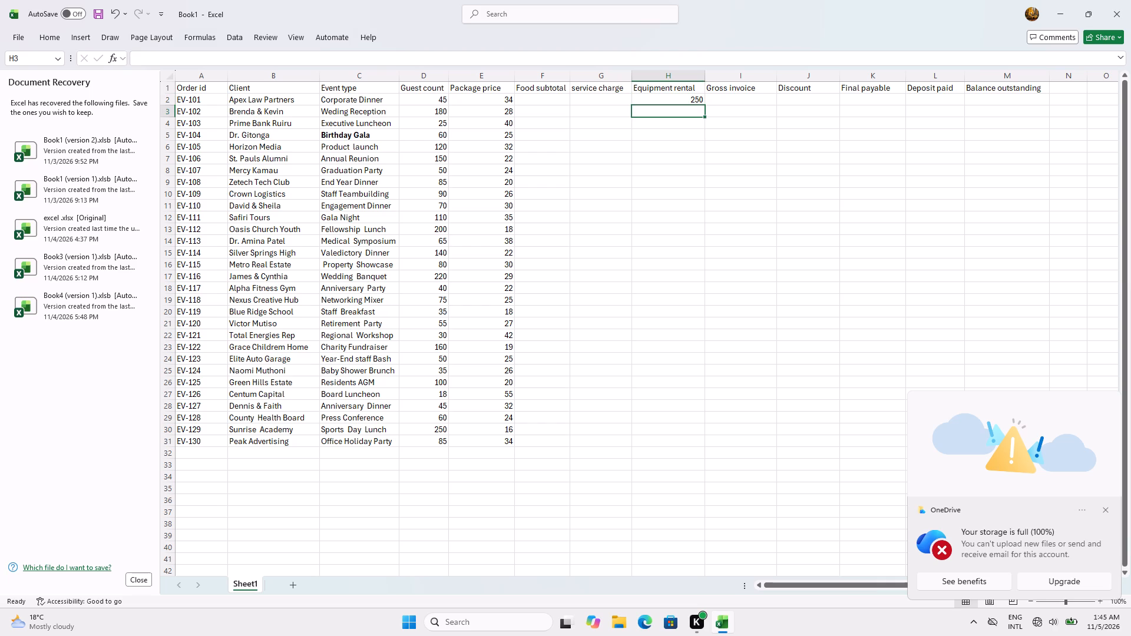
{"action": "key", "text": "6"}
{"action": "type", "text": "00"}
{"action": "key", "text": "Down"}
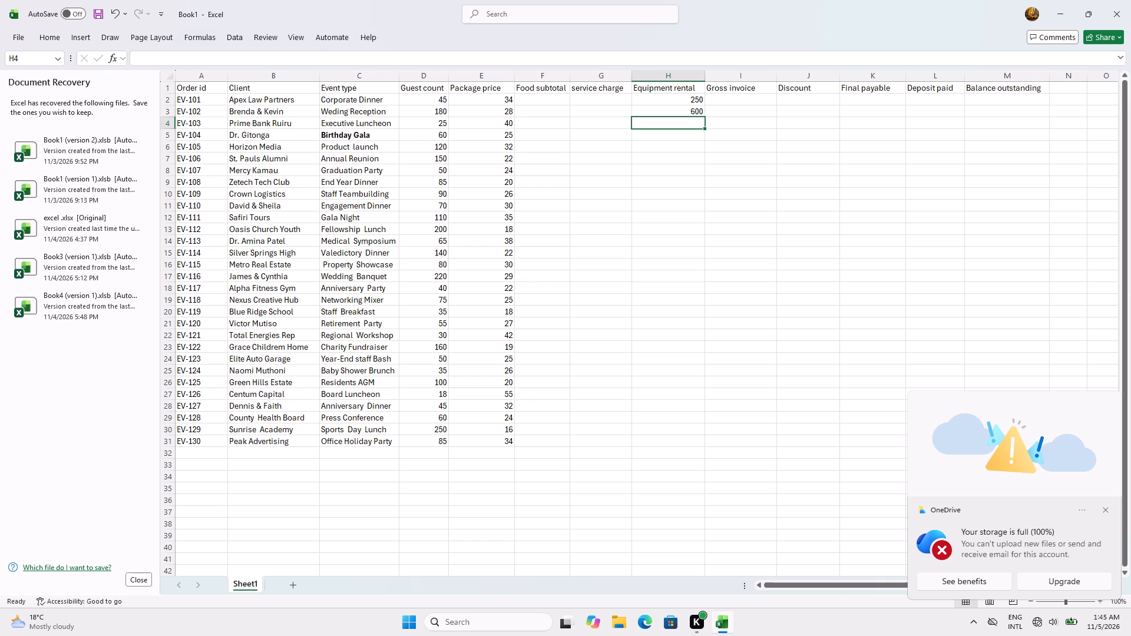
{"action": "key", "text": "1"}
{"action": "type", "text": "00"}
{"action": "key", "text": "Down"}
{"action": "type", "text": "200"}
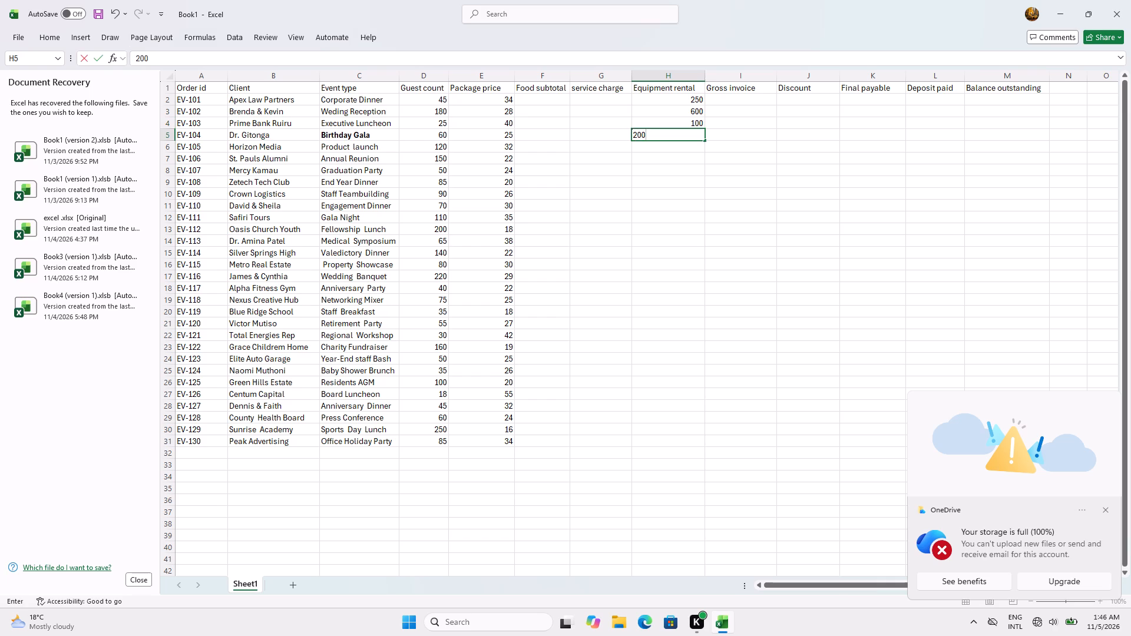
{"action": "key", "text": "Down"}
Enter equipment rental amounts 450, 350, 150 and 200 for orders EV-105 to EV-108 in cells H6 to H9.
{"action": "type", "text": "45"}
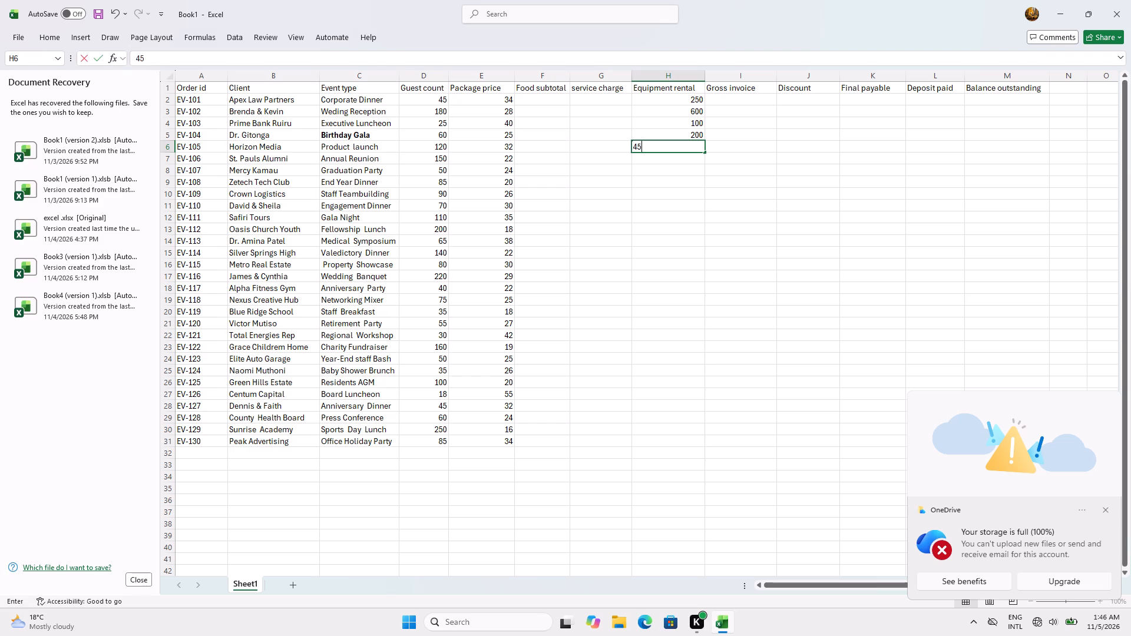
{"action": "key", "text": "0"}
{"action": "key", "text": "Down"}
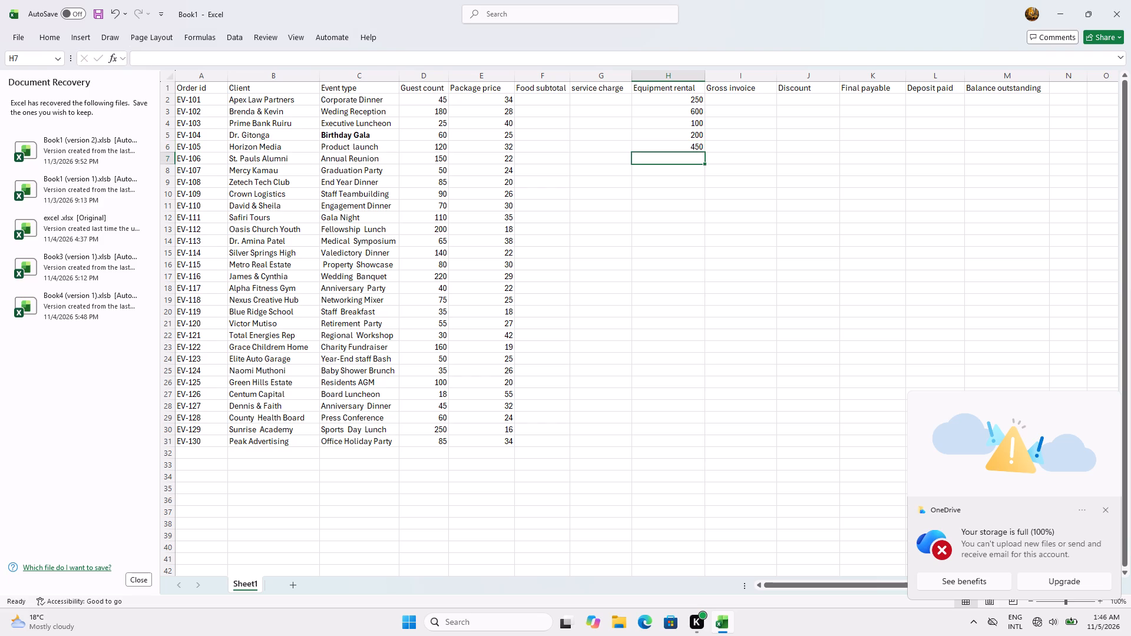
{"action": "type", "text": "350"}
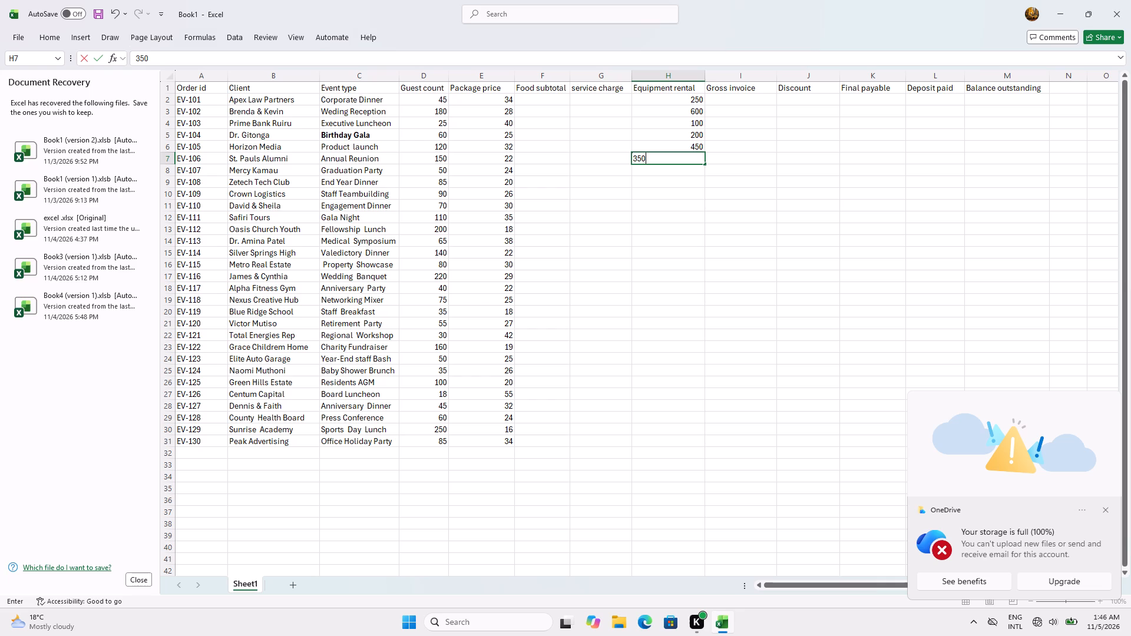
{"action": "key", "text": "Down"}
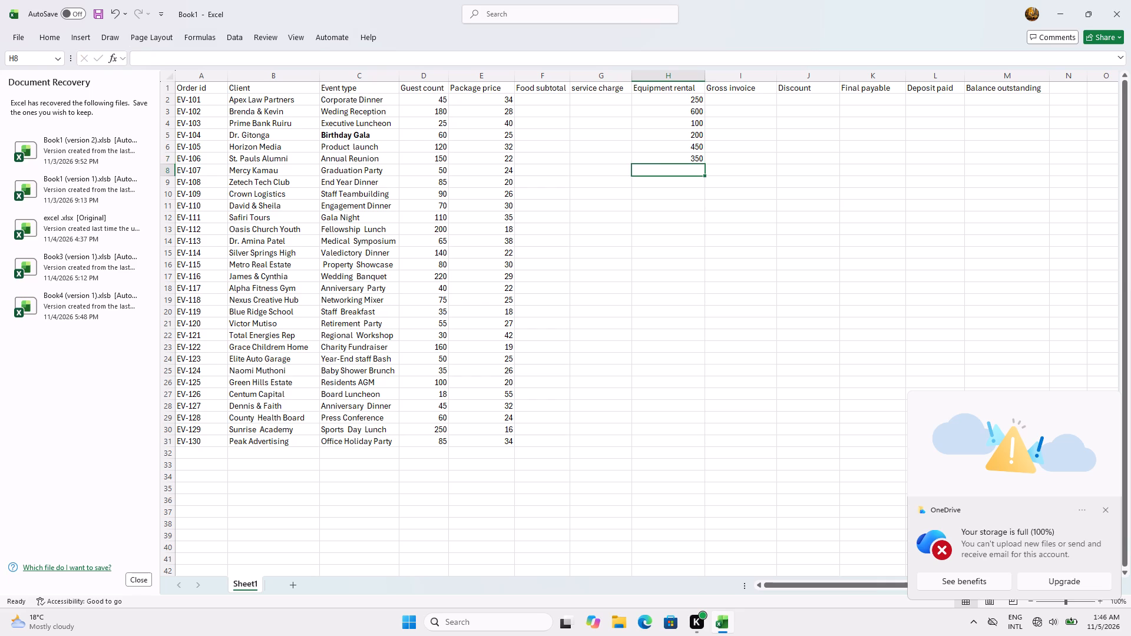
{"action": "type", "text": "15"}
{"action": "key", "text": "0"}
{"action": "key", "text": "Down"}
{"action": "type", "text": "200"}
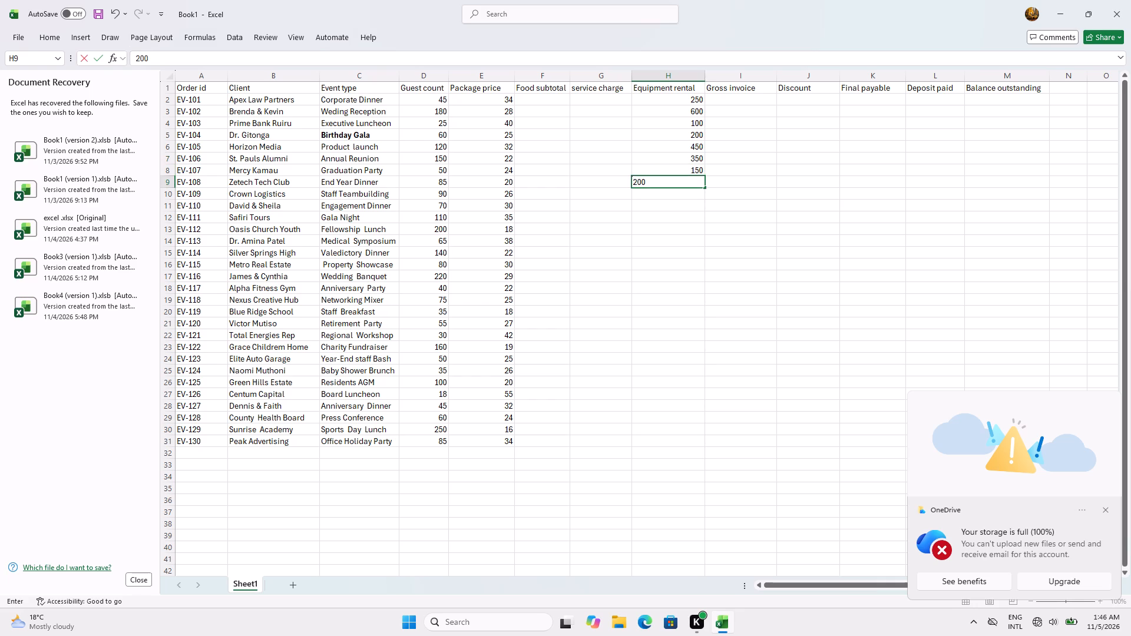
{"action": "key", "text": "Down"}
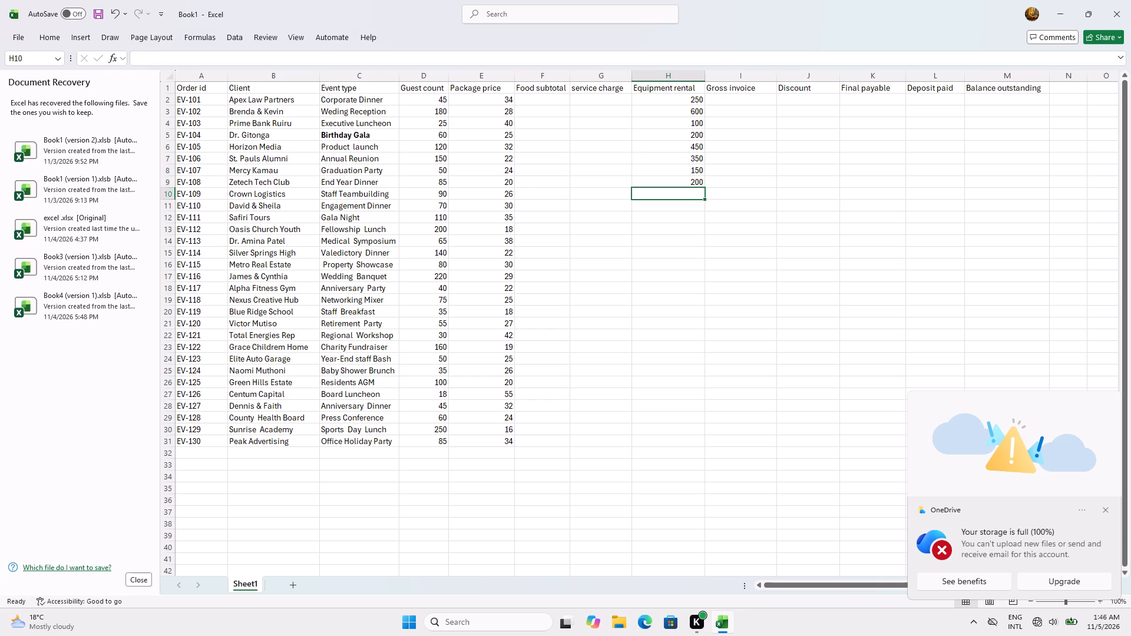
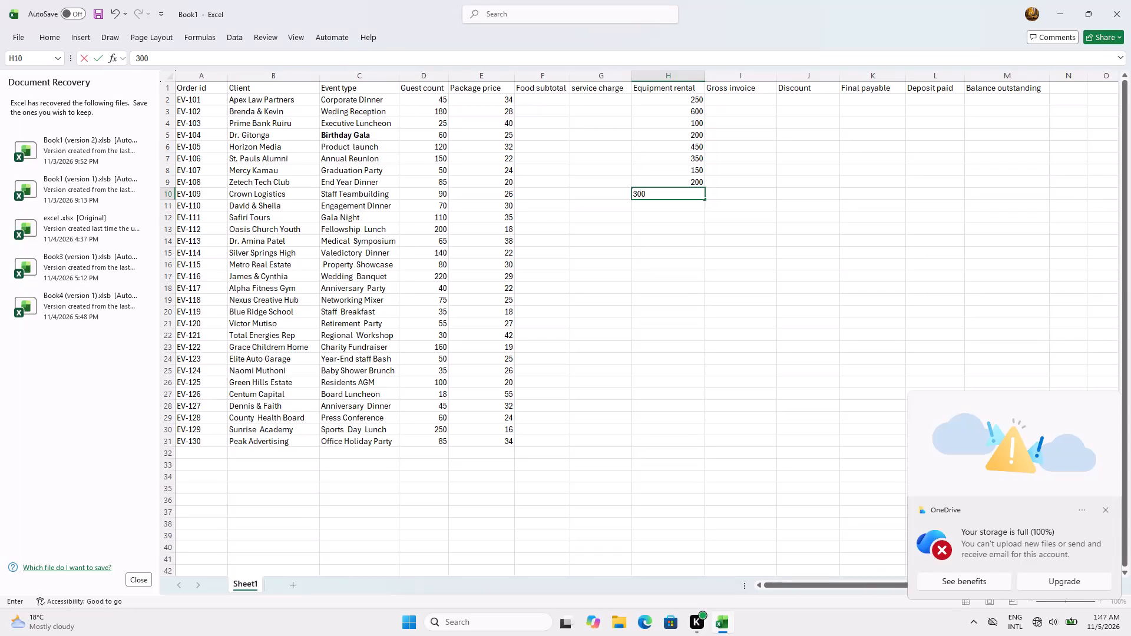
Enter equipment rental amounts 300, 250, 400, 300 and 250 for orders EV-109 to EV-113 in cells H10 to H14.
{"action": "key", "text": "Down"}
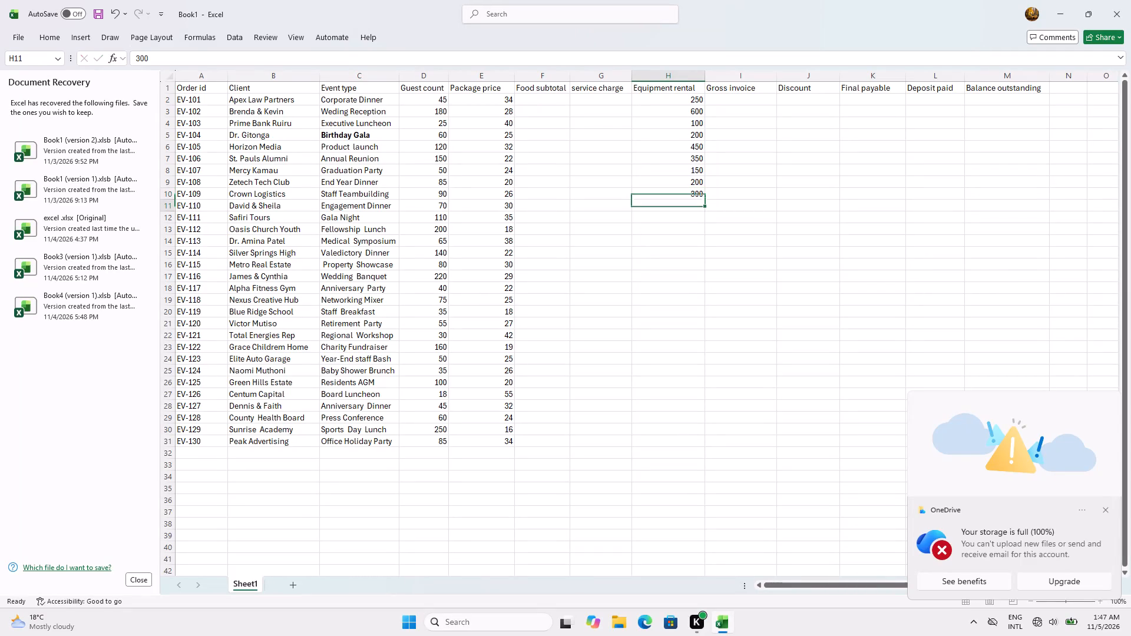
{"action": "type", "text": "25"}
{"action": "key", "text": "0"}
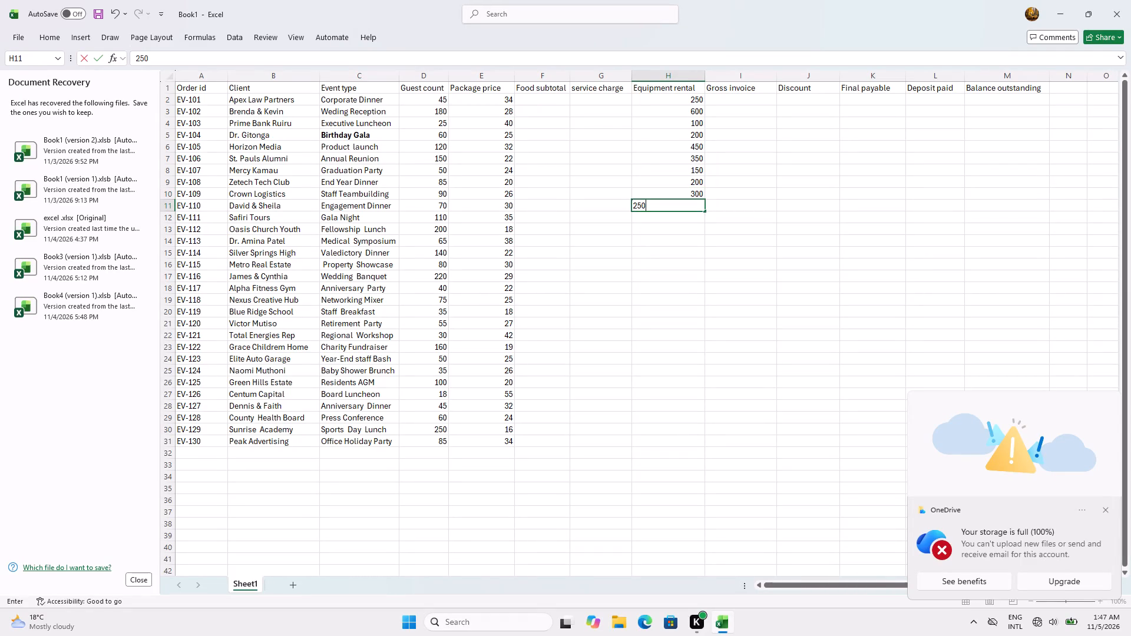
{"action": "key", "text": "Down"}
{"action": "type", "text": "400"}
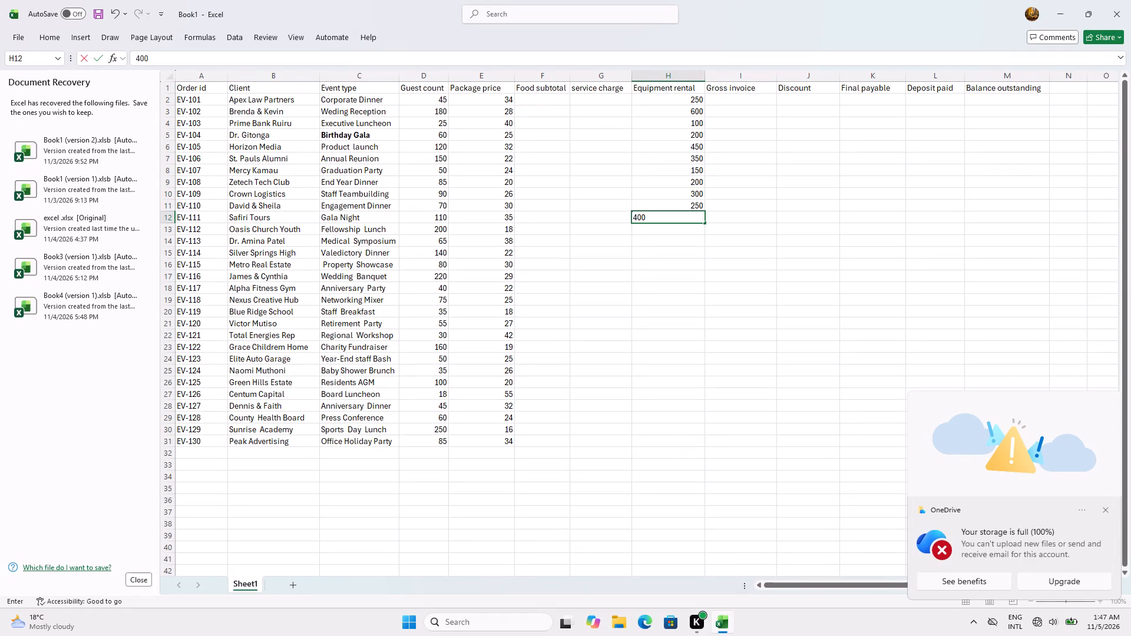
{"action": "key", "text": "Down"}
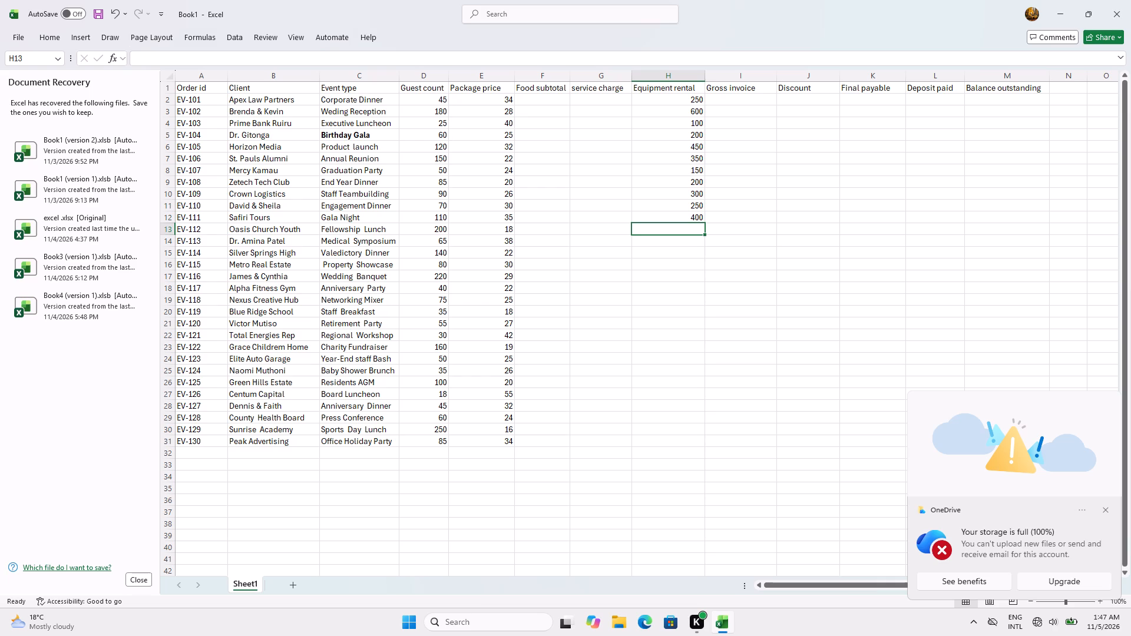
{"action": "type", "text": "300"}
{"action": "key", "text": "Down"}
{"action": "type", "text": "250"}
{"action": "key", "text": "Down"}
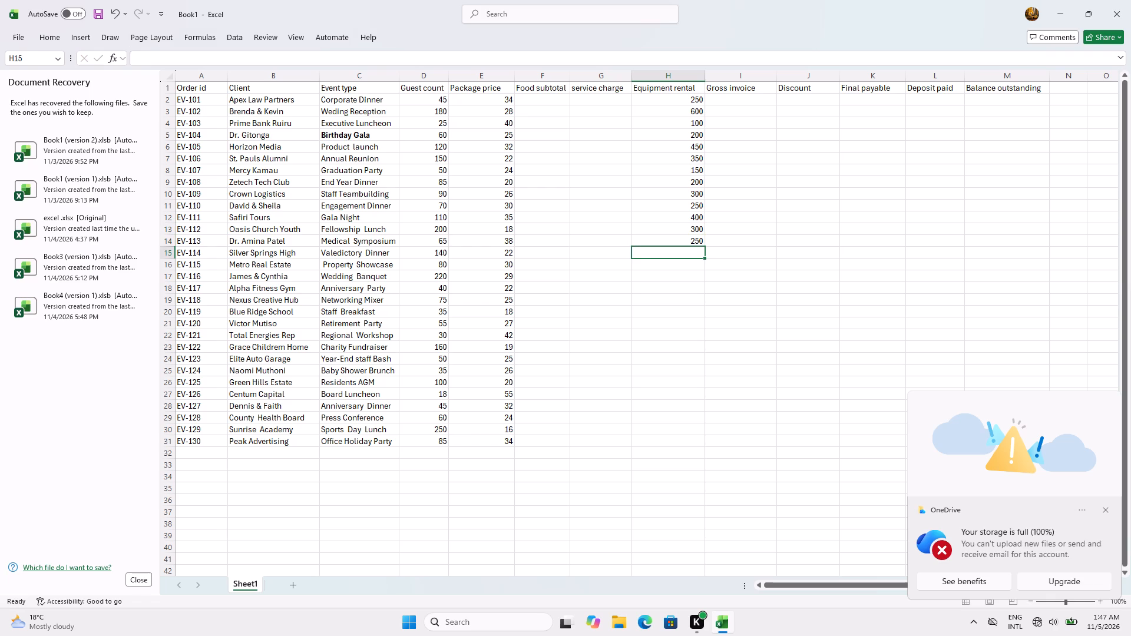
Enter equipment rental amounts 350, 300, 750 and 150 for orders EV-114 to EV-117 in cells H15 to H18.
{"action": "type", "text": "350"}
{"action": "key", "text": "Down"}
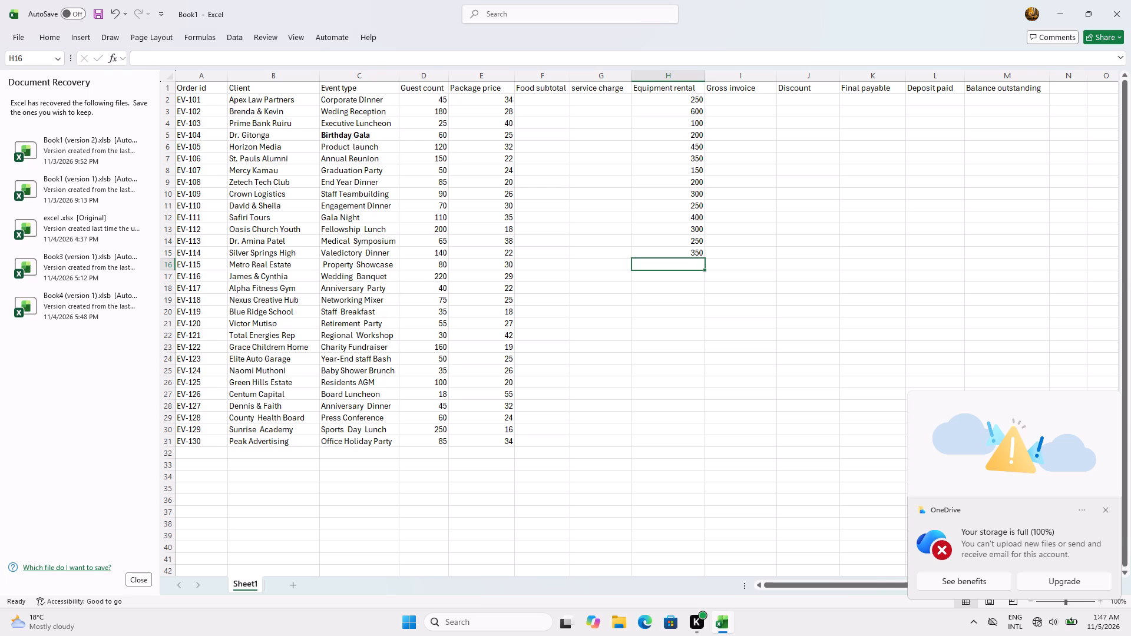
{"action": "type", "text": "300"}
{"action": "key", "text": "Down"}
{"action": "type", "text": "75"}
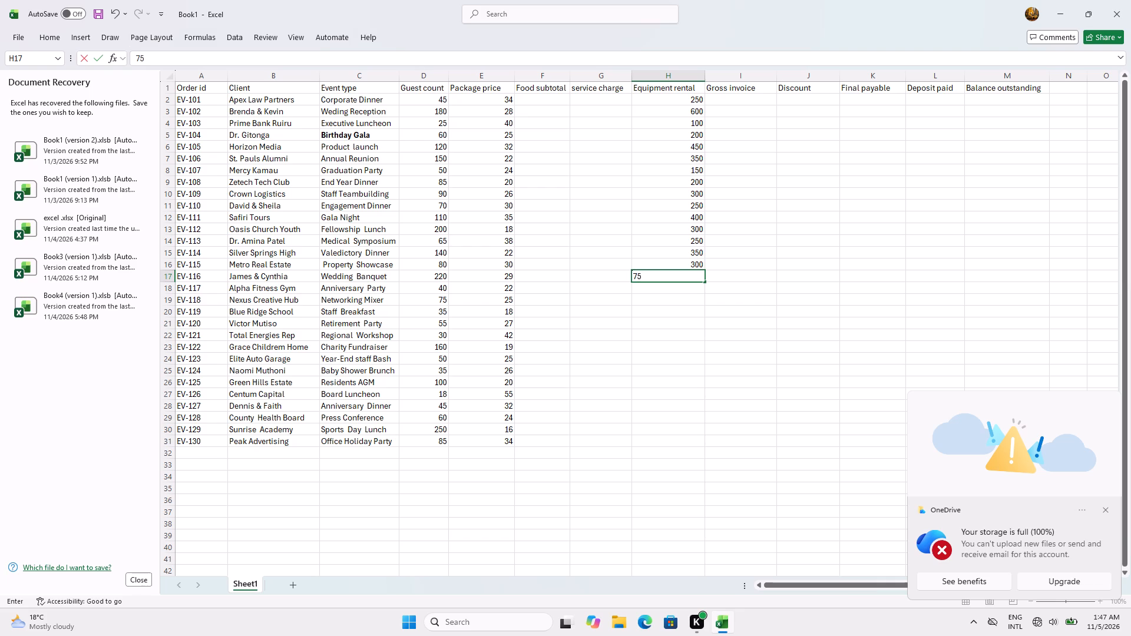
{"action": "key", "text": "0"}
{"action": "key", "text": "Down"}
{"action": "type", "text": "250"}
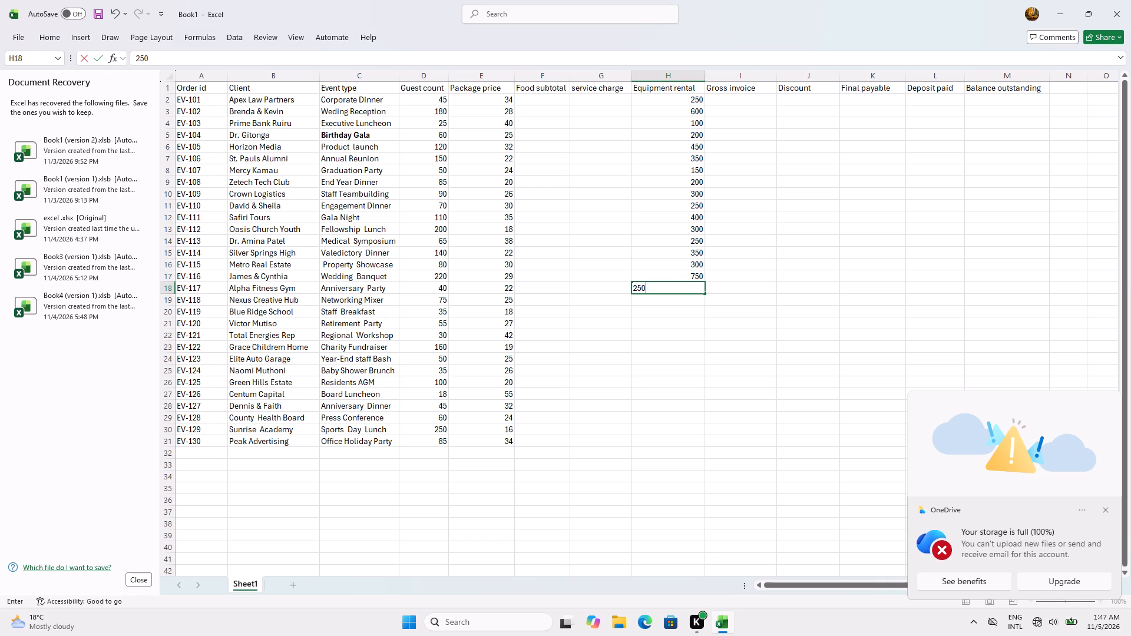
{"action": "key", "text": "BackSpace"}
{"action": "key", "text": "BackSpace"}
{"action": "key", "text": "BackSpace"}
{"action": "type", "text": "15"}
{"action": "key", "text": "0"}
{"action": "key", "text": "Down"}
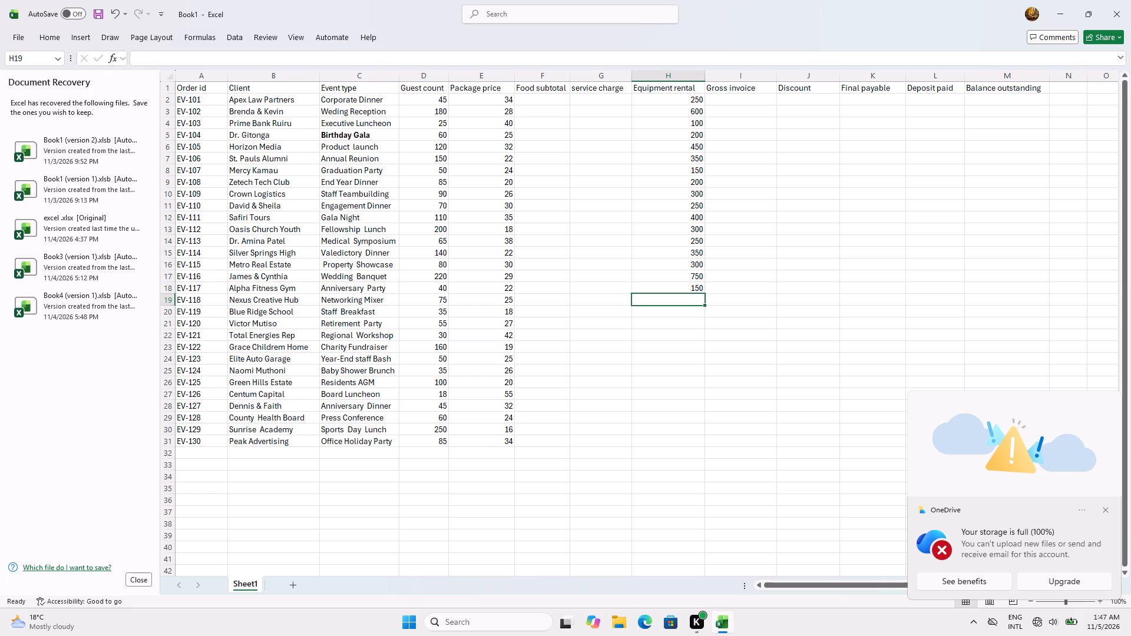
Enter equipment rental amounts 200, 100, 180, 150, 250 and 150 for orders EV-118 to EV-123 in cells H19 to H24.
{"action": "type", "text": "200"}
{"action": "key", "text": "Down"}
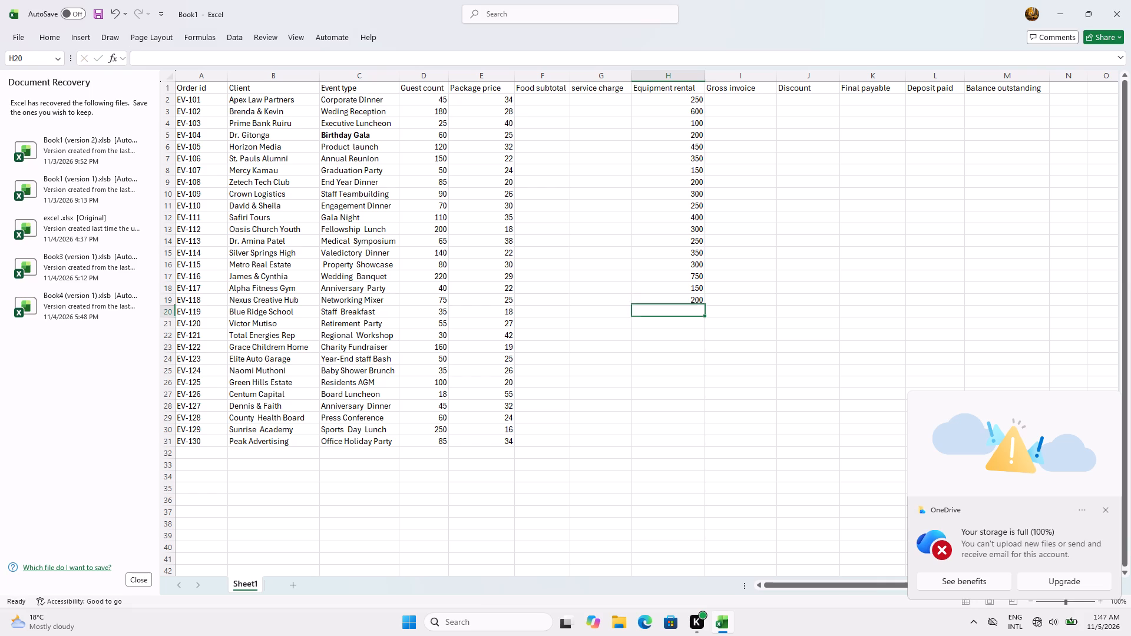
{"action": "type", "text": "100"}
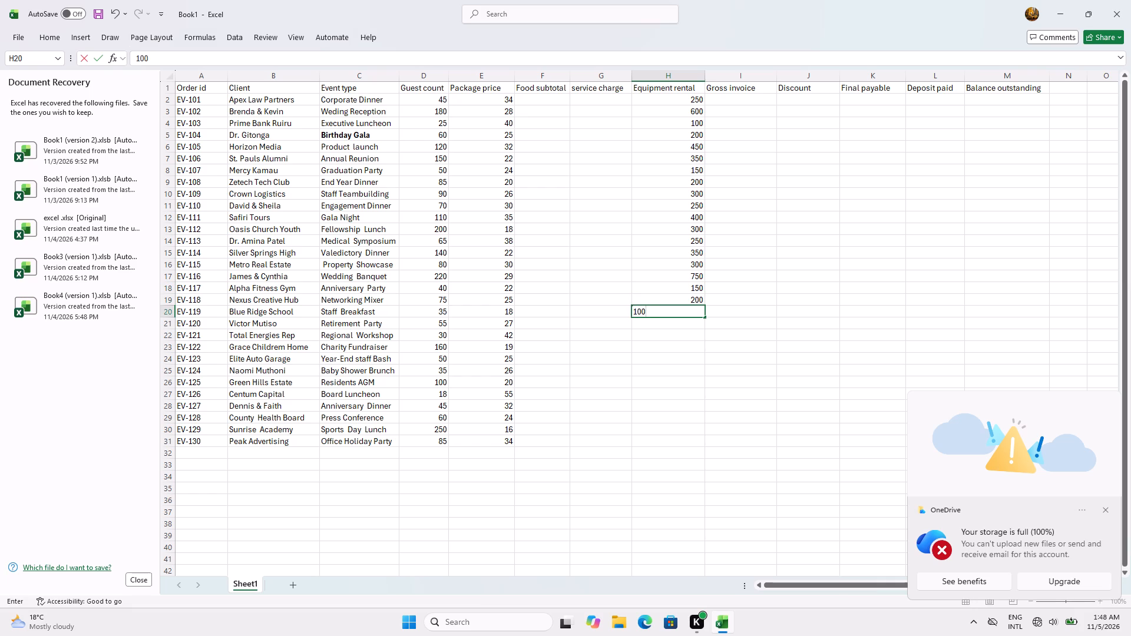
{"action": "key", "text": "Down"}
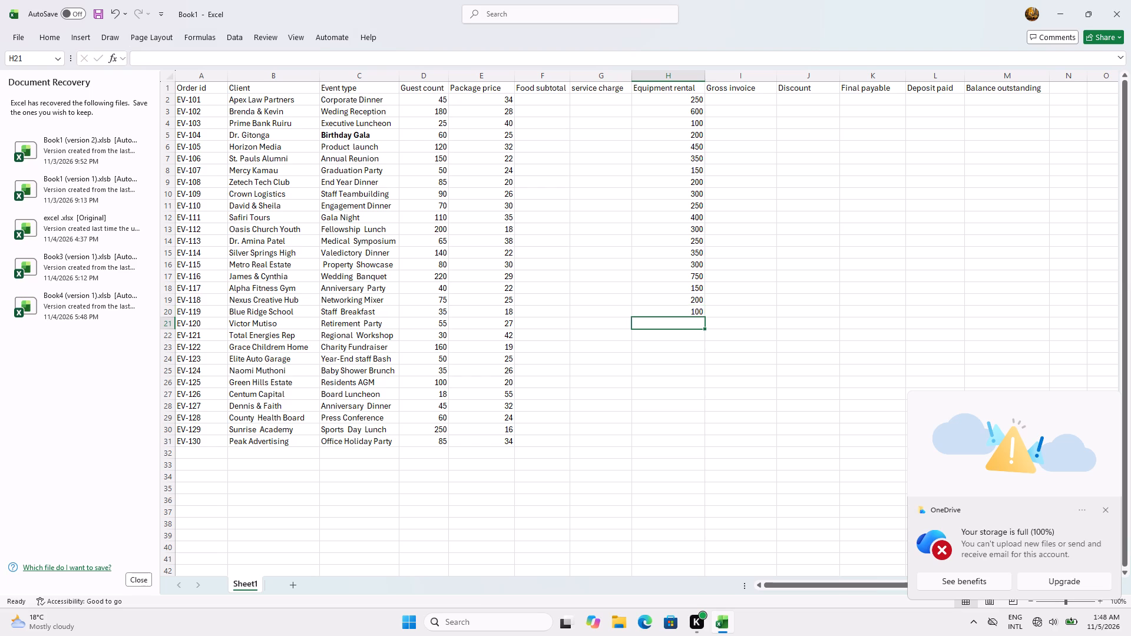
{"action": "type", "text": "180"}
{"action": "key", "text": "Down"}
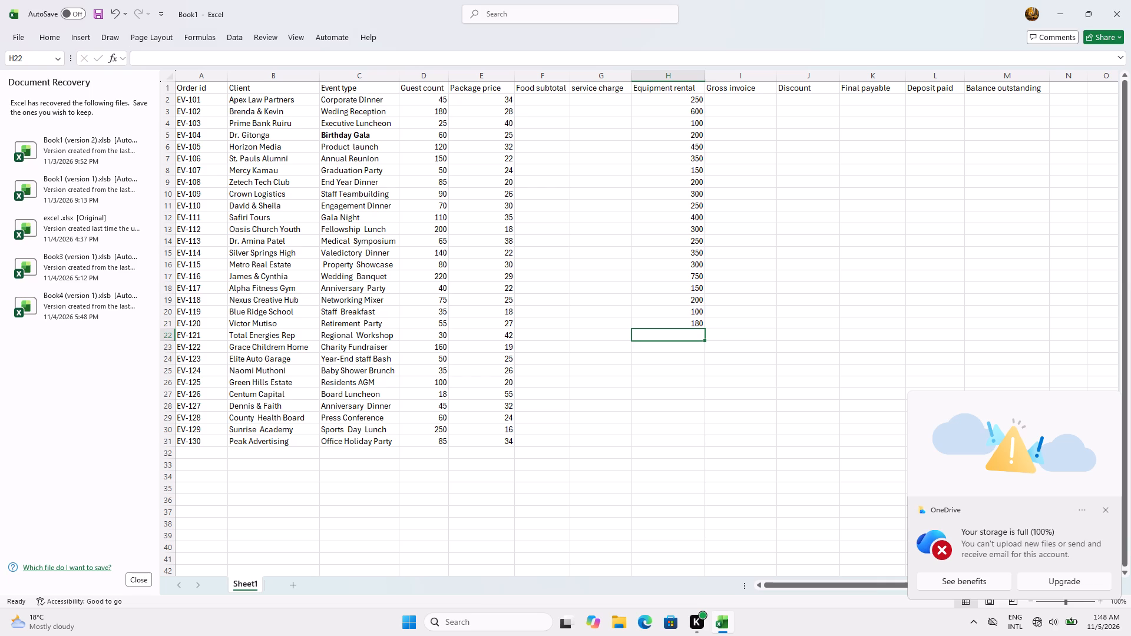
{"action": "type", "text": "150"}
{"action": "key", "text": "Down"}
{"action": "type", "text": "250"}
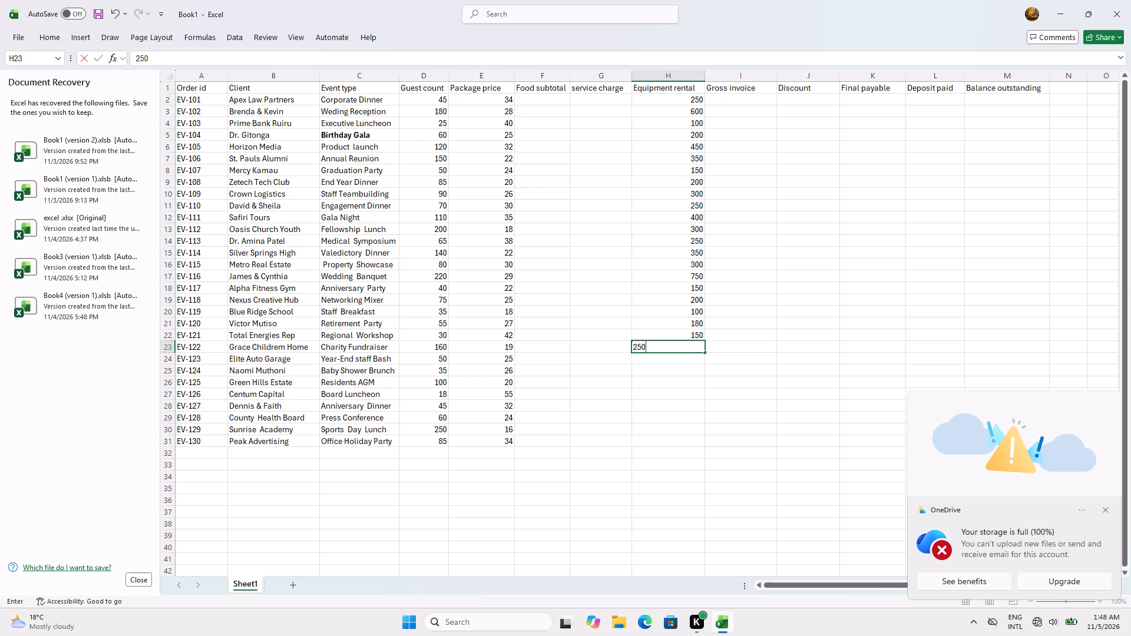
{"action": "key", "text": "Down"}
{"action": "type", "text": "150"}
{"action": "key", "text": "Down"}
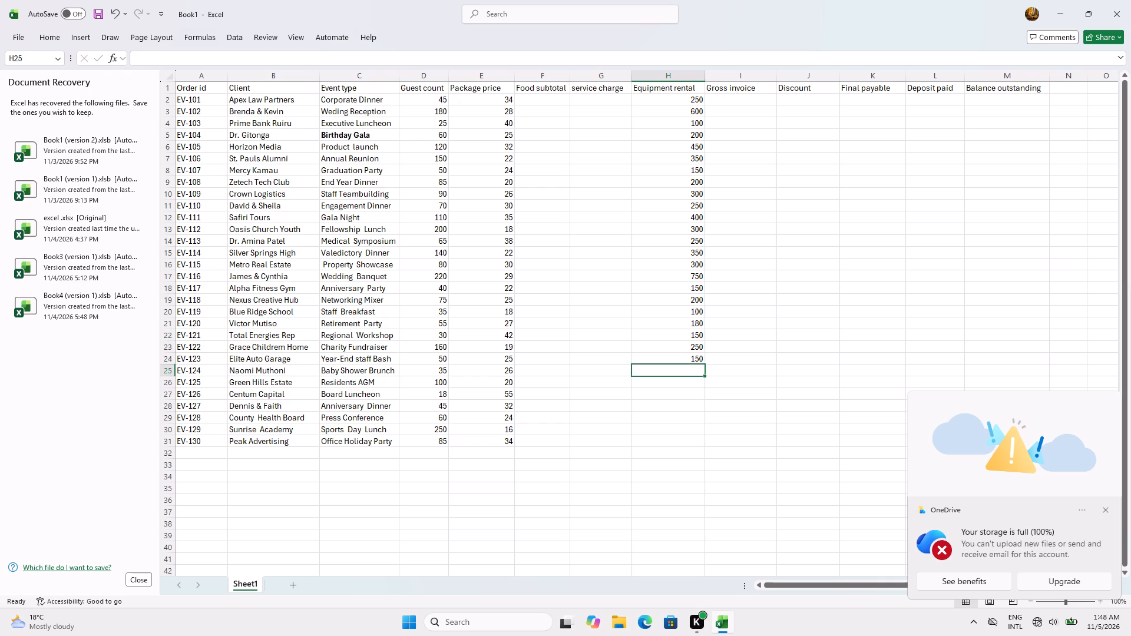
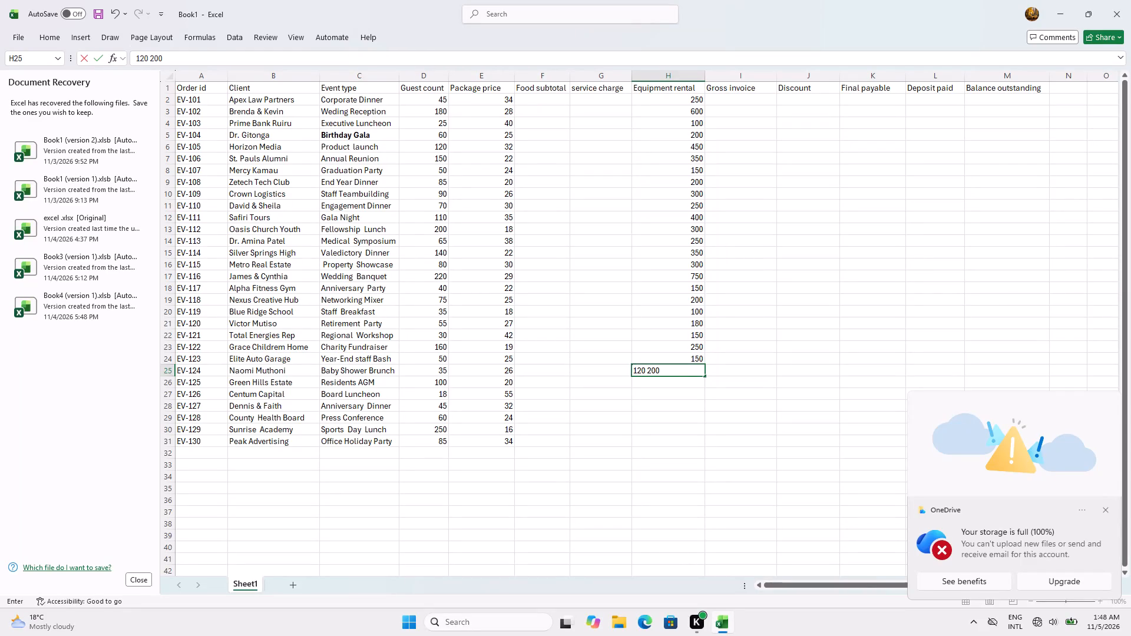
Enter equipment rental amounts 120, 200 and 150 for orders EV-124 to EV-126 in cells H25 to H27.
{"action": "key", "text": "BackSpace"}
{"action": "key", "text": "BackSpace"}
{"action": "key", "text": "BackSpace"}
{"action": "key", "text": "BackSpace"}
{"action": "key", "text": "BackSpace"}
{"action": "key", "text": "Down"}
{"action": "type", "text": "200"}
{"action": "key", "text": "Down"}
{"action": "type", "text": "150"}
{"action": "key", "text": "Down"}
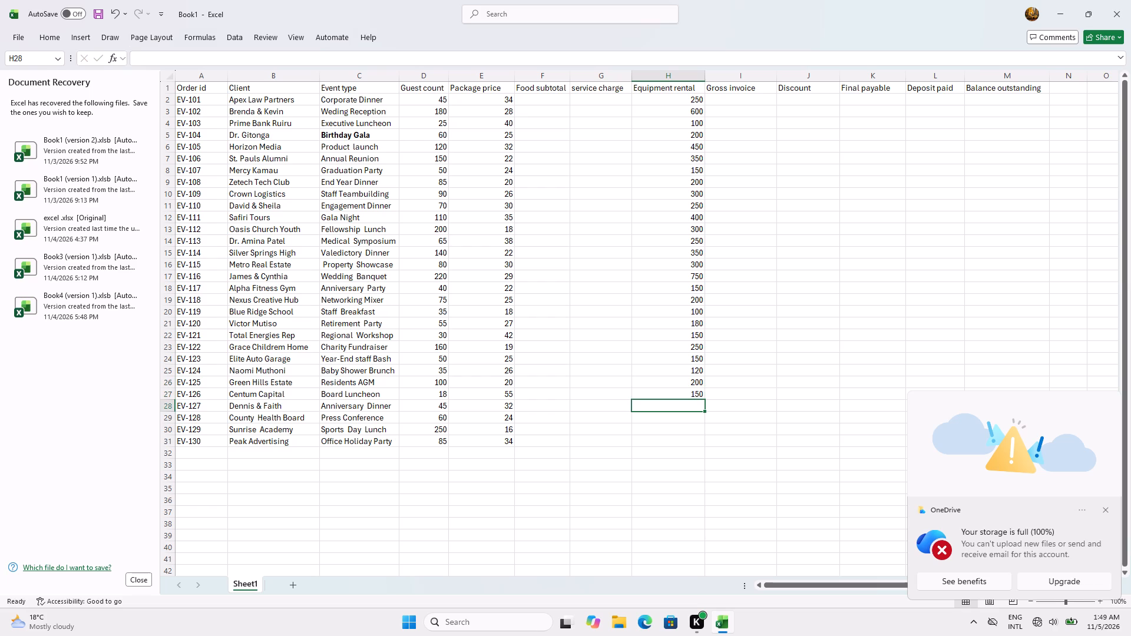
Enter equipment rental amounts 180, 180, 400 and 300 for orders EV-127 to EV-130 in cells H28 to H31.
{"action": "type", "text": "180"}
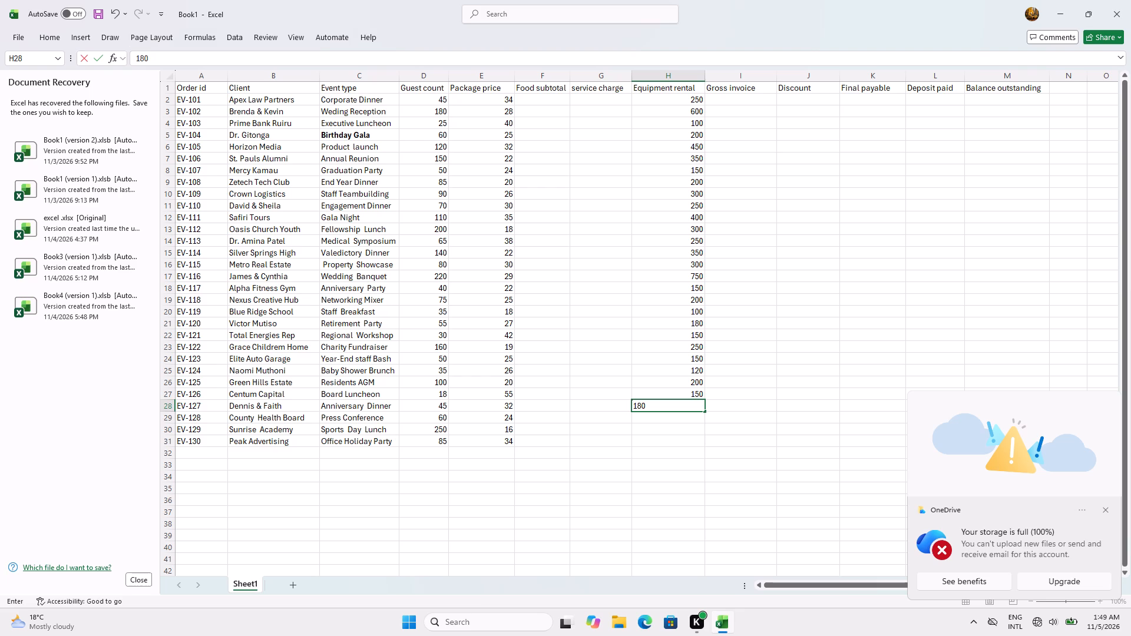
{"action": "key", "text": "Down"}
{"action": "key", "text": "1"}
{"action": "type", "text": "80"}
{"action": "key", "text": "Down"}
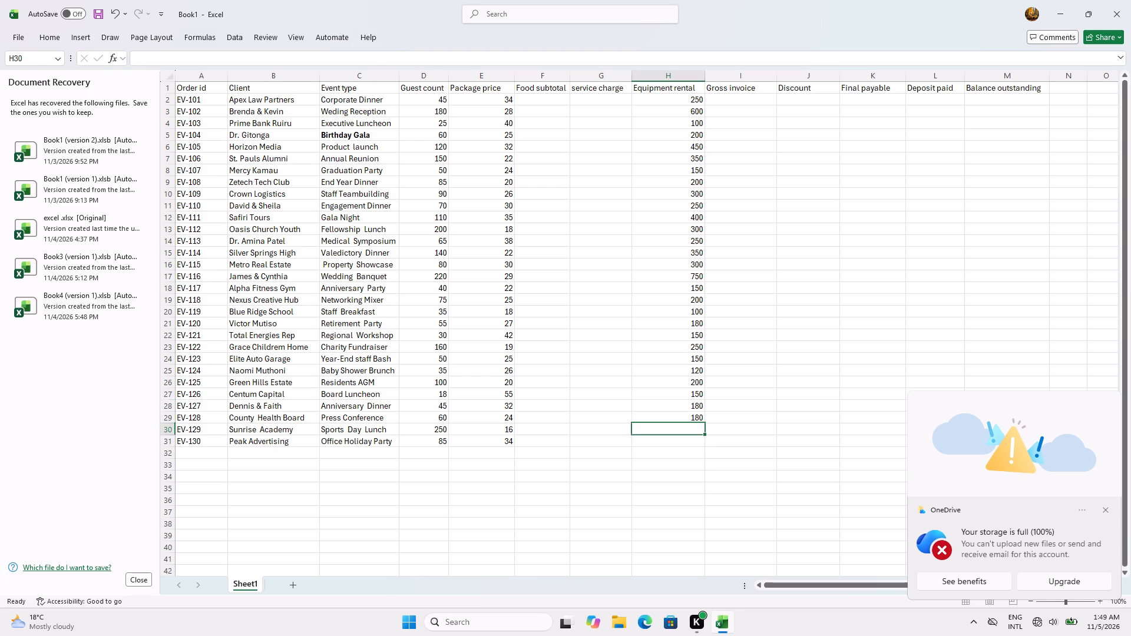
{"action": "type", "text": "400"}
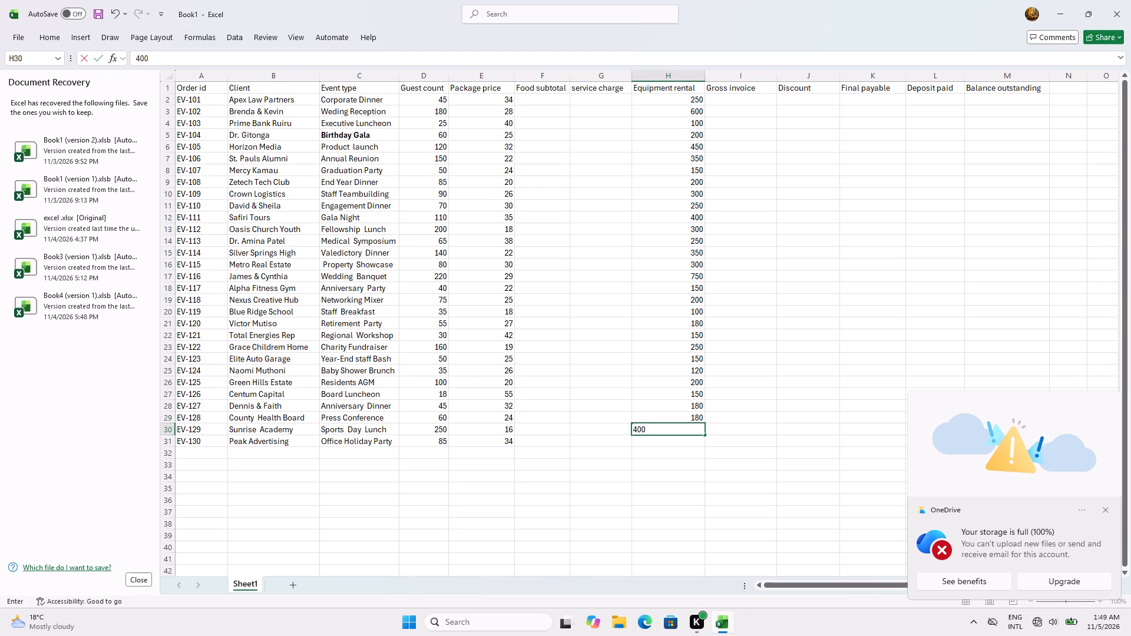
{"action": "key", "text": "Down"}
{"action": "type", "text": "300"}
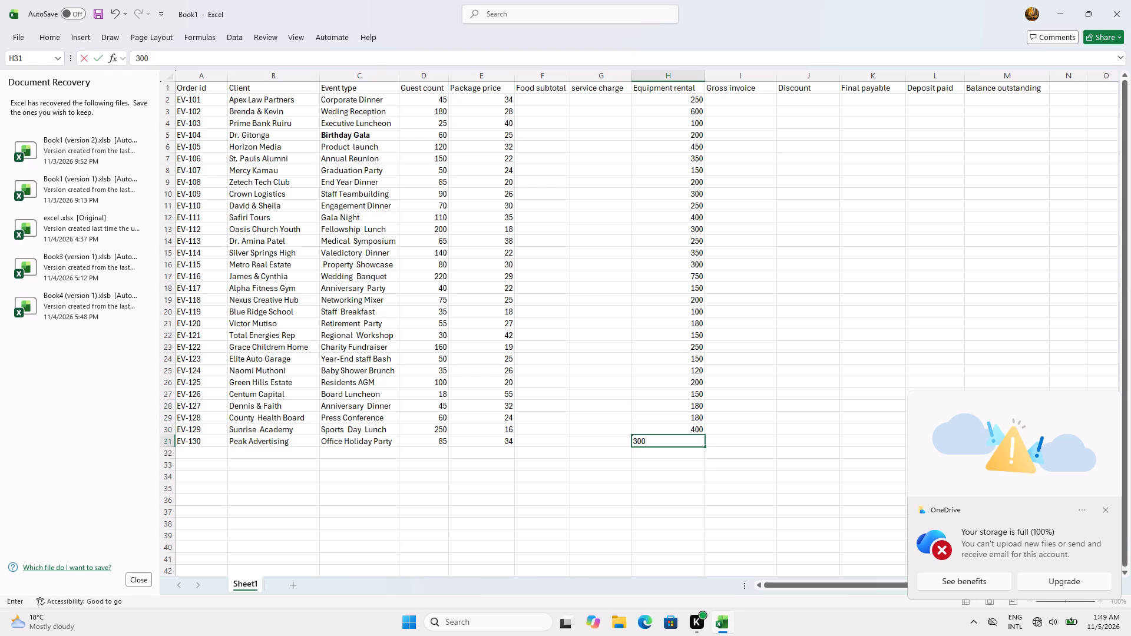
{"action": "key", "text": "Down"}
{"action": "key", "text": "Right"}
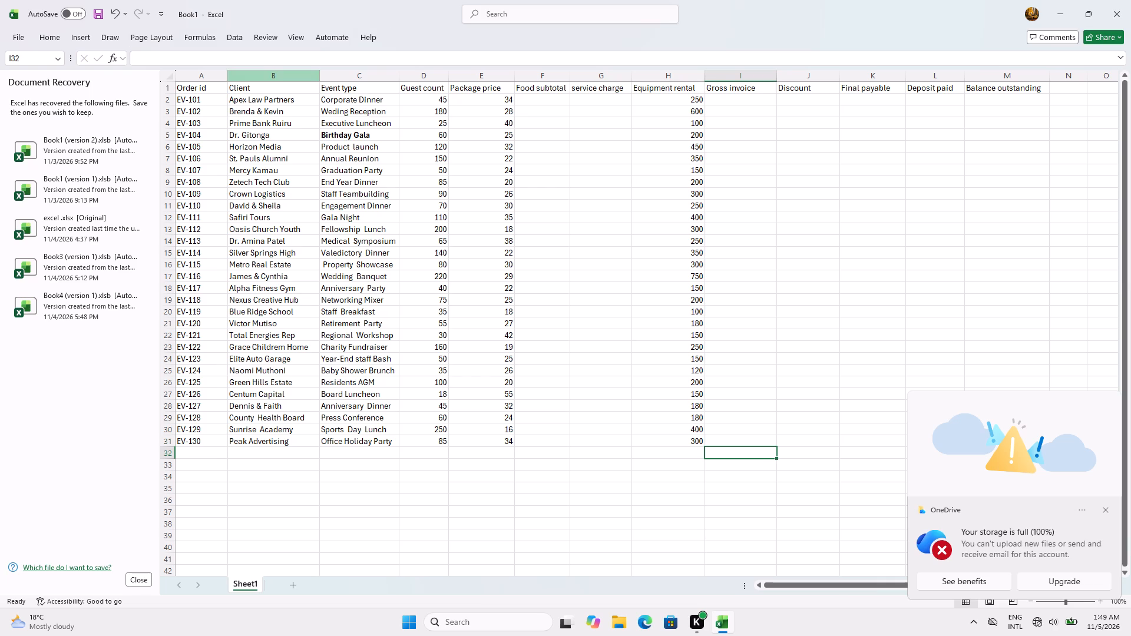
Calculate the food subtotal for order EV-101 in cell F2 with the formula =D2*E2.
{"action": "left_click", "coordinate": [528, 105]}
{"action": "left_click", "coordinate": [529, 98]}
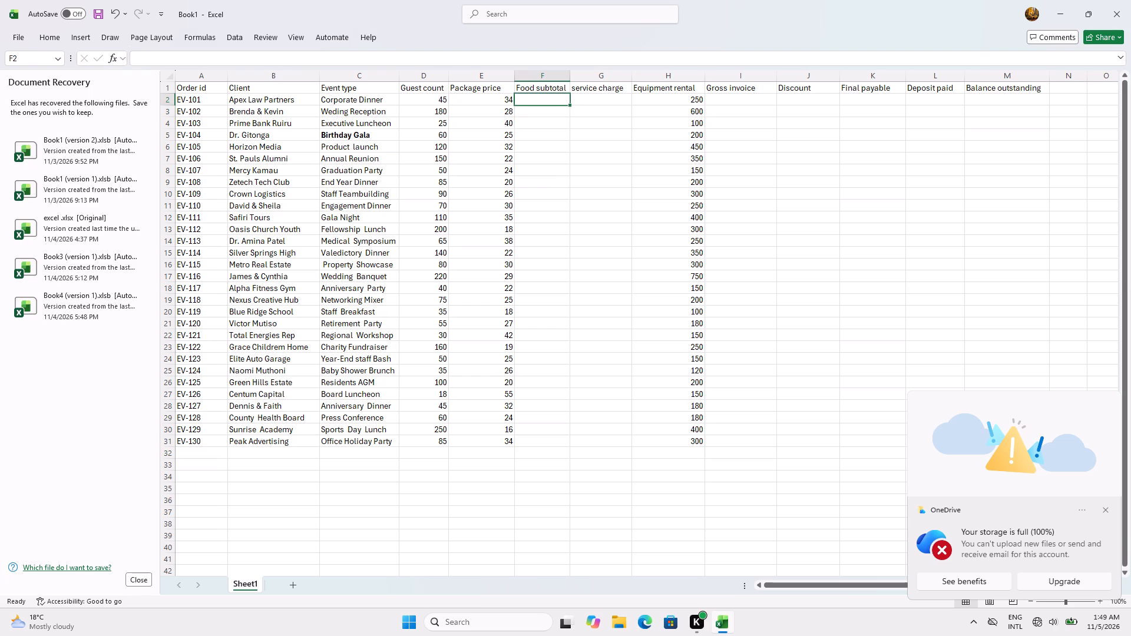
{"action": "key", "text": "equal"}
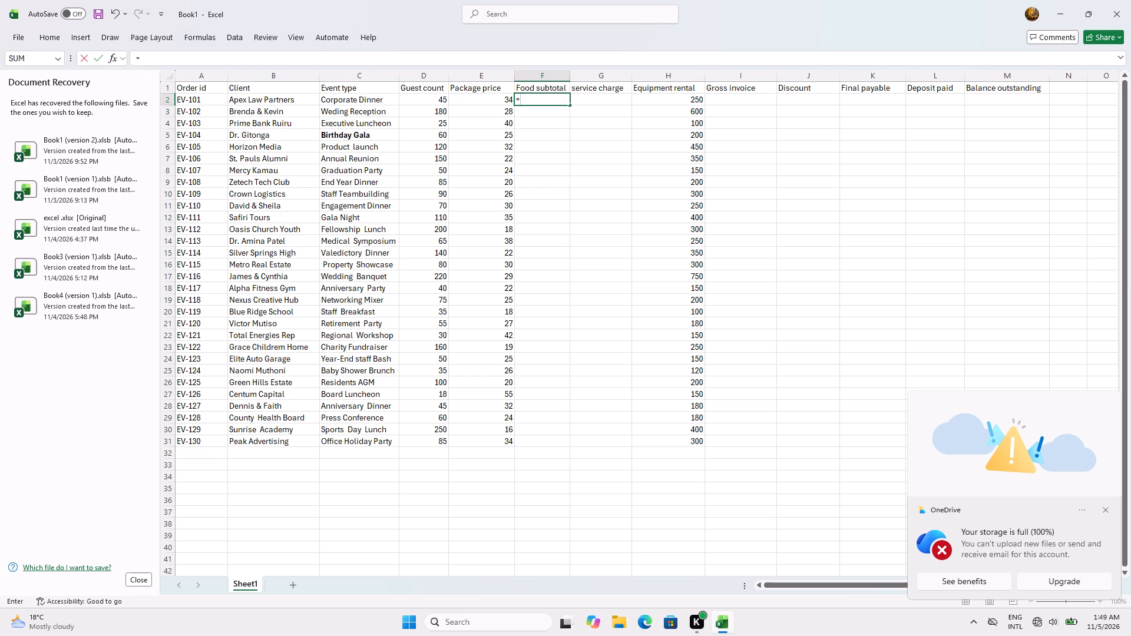
{"action": "type", "text": "D2"}
{"action": "key", "text": "shift+asterisk"}
{"action": "type", "text": "E2"}
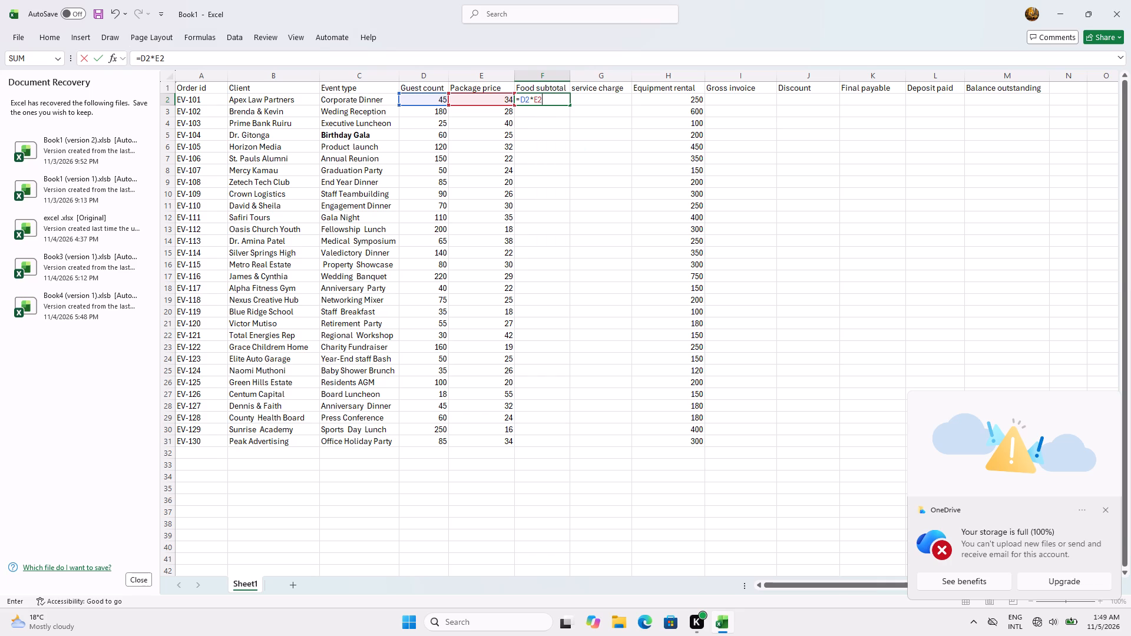
{"action": "key", "text": "Return"}
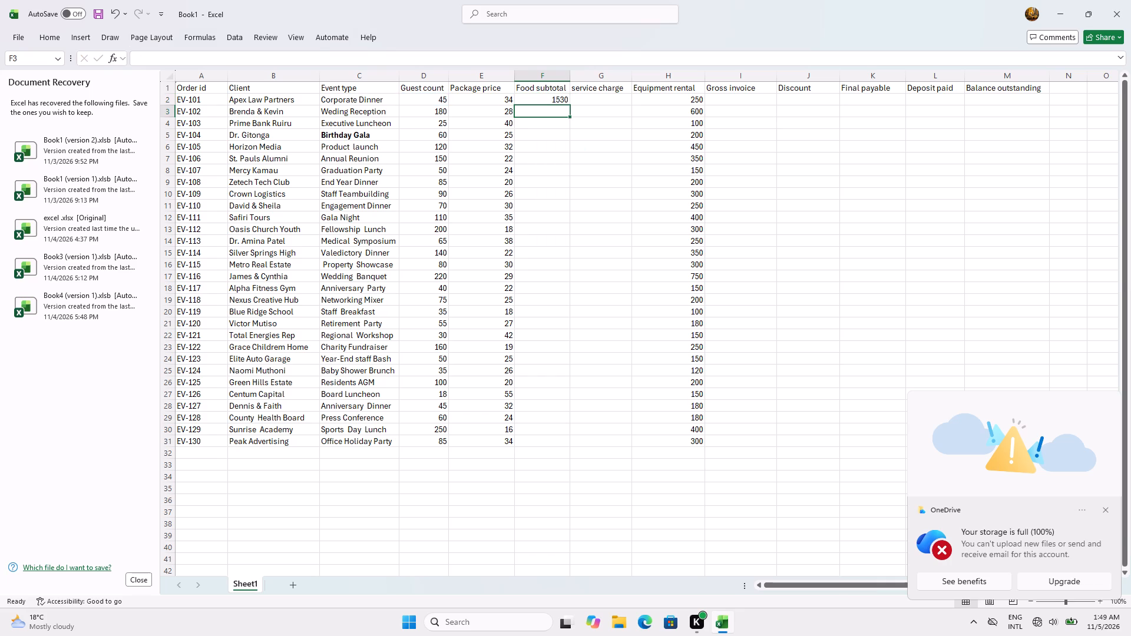
Calculate the service charge for order EV-101 in cell G2 with the formula =F2*0.1.
{"action": "key", "text": "Up"}
{"action": "key", "text": "Right"}
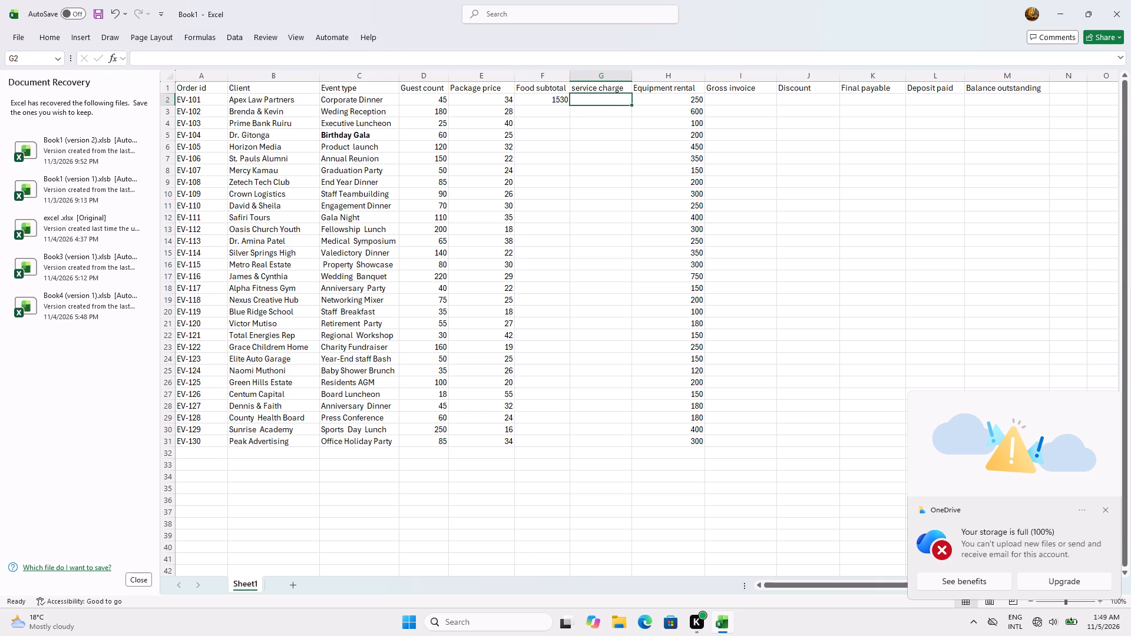
{"action": "key", "text": "equal"}
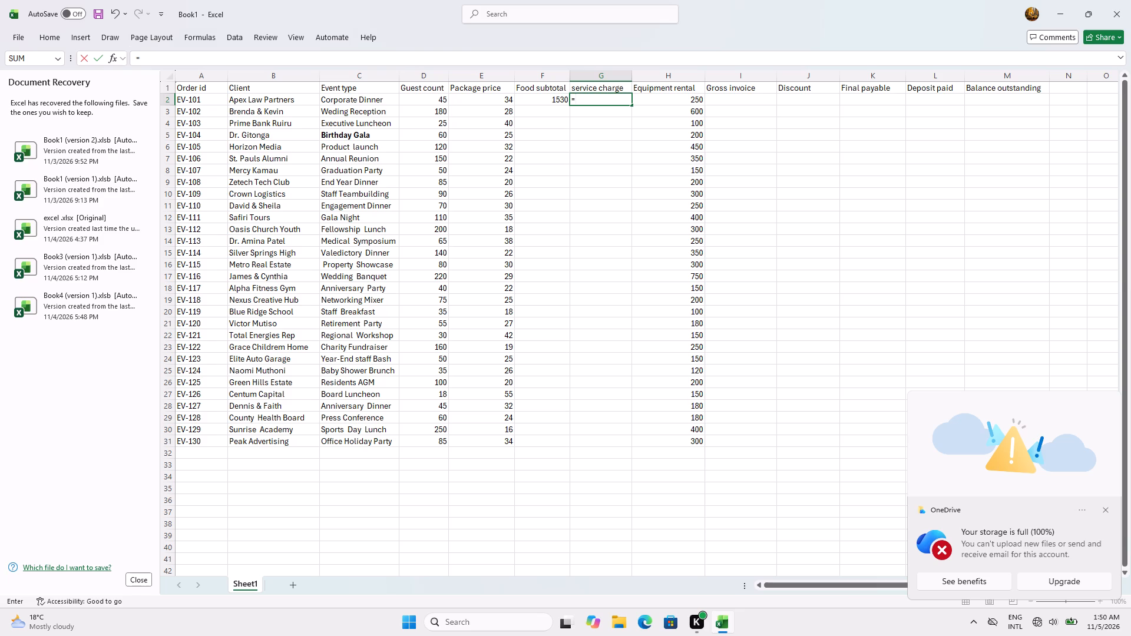
{"action": "type", "text": "F2"}
{"action": "key", "text": "shift+asterisk"}
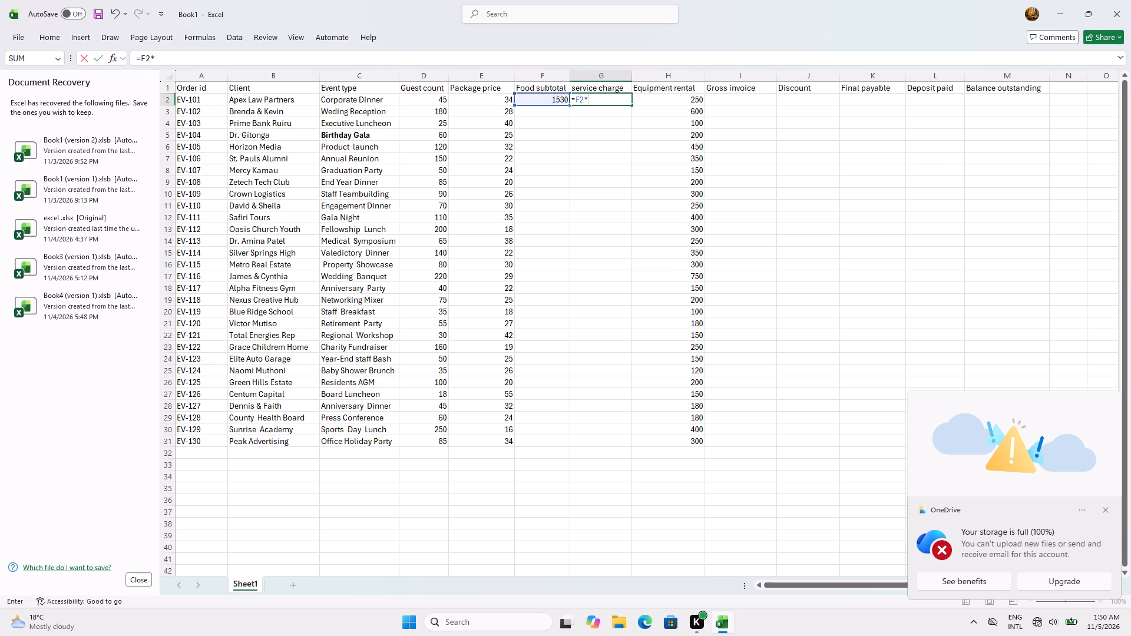
{"action": "key", "text": "0"}
{"action": "key", "text": "period"}
{"action": "key", "text": "1"}
{"action": "key", "text": "Return"}
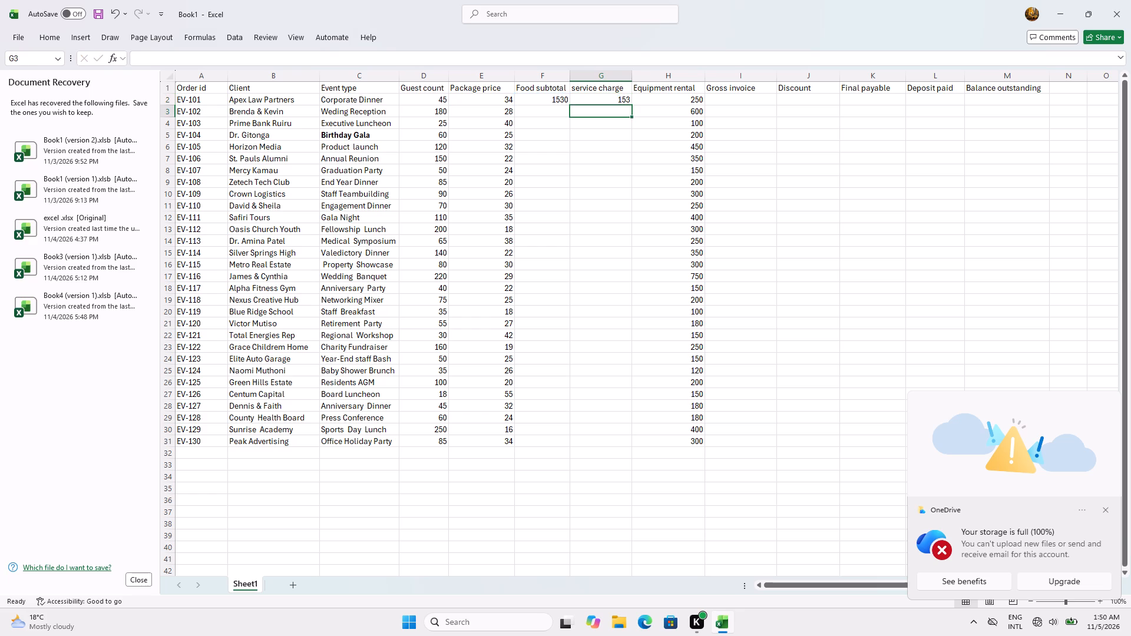
Calculate the gross invoice for order EV-101 in cell I2 with the formula =F2+G2+H2.
{"action": "key", "text": "Right"}
{"action": "key", "text": "Up"}
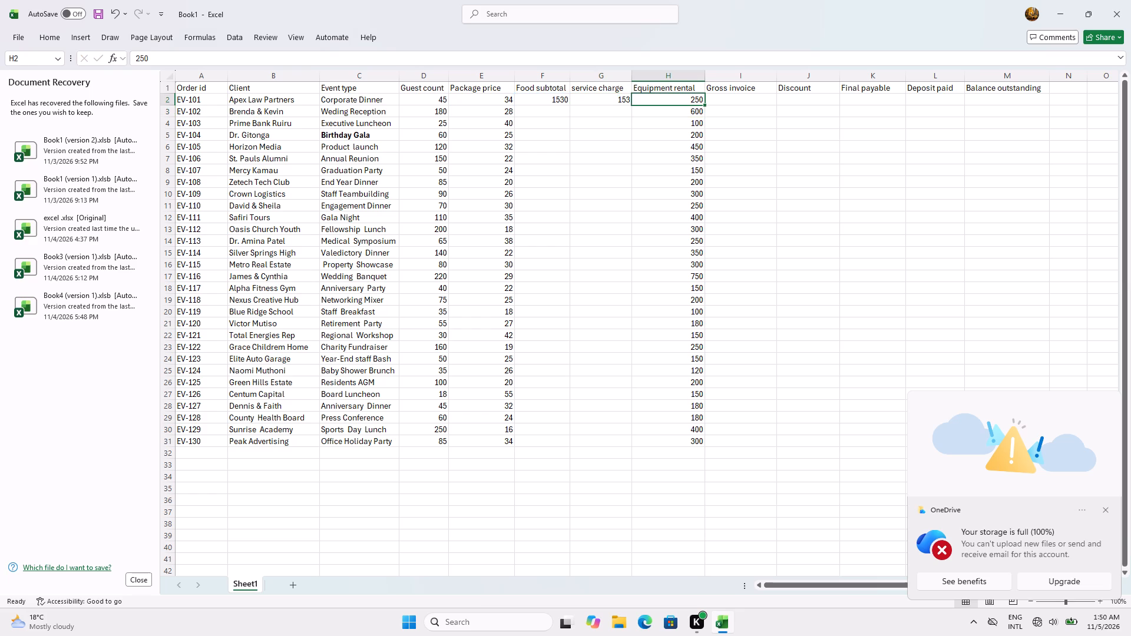
{"action": "key", "text": "Right"}
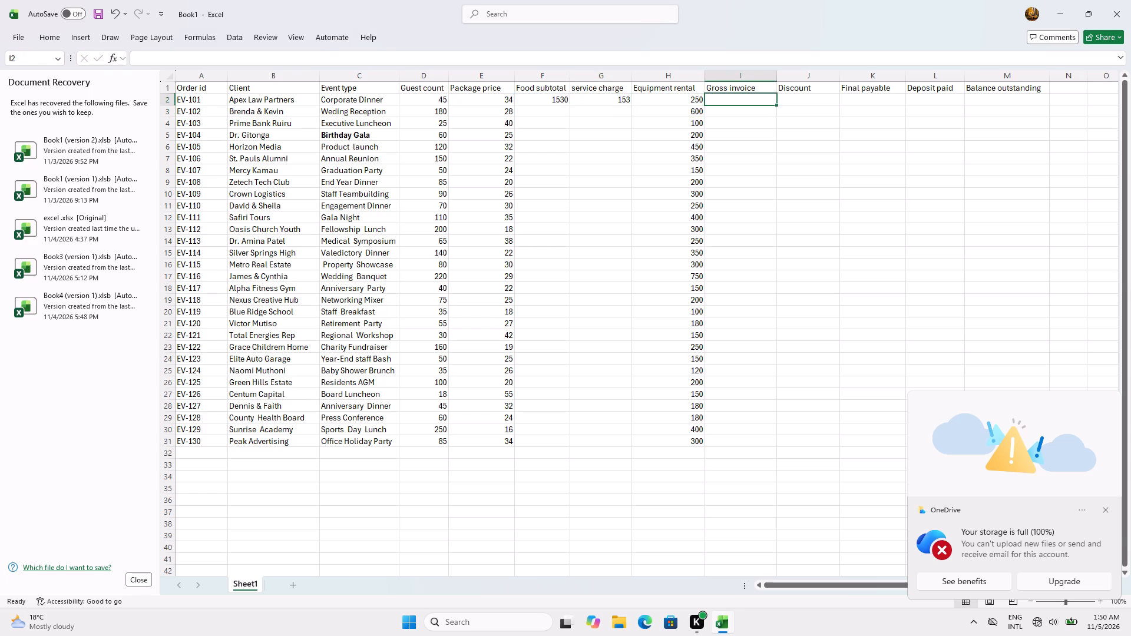
{"action": "key", "text": "equal"}
{"action": "type", "text": "F2"}
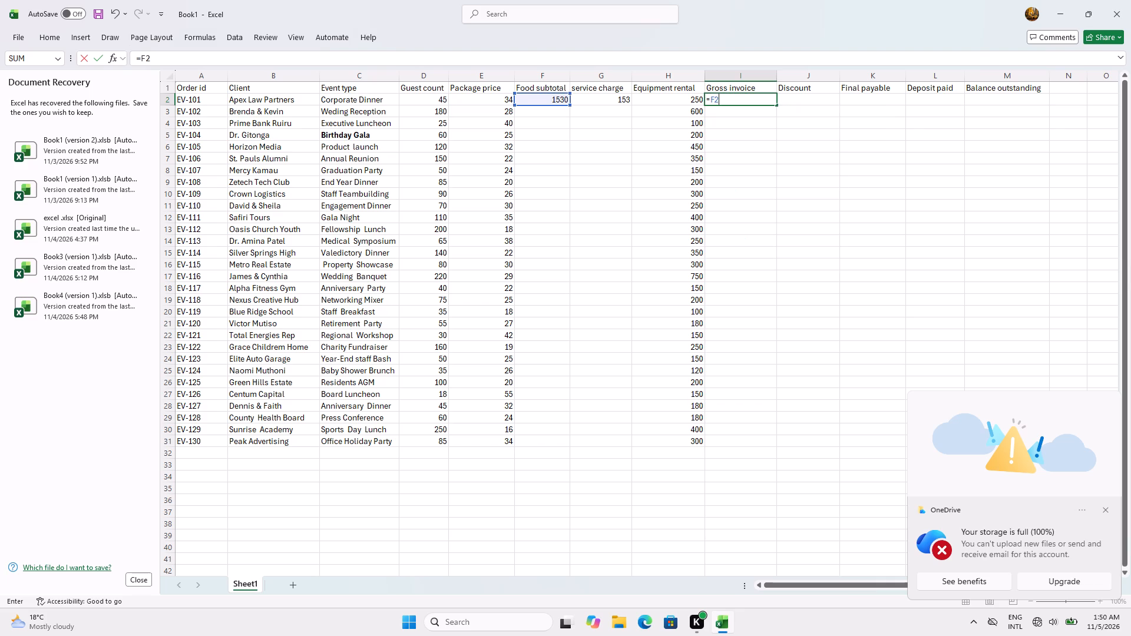
{"action": "key", "text": "equal"}
{"action": "key", "text": "BackSpace"}
{"action": "key", "text": "ctrl+equal"}
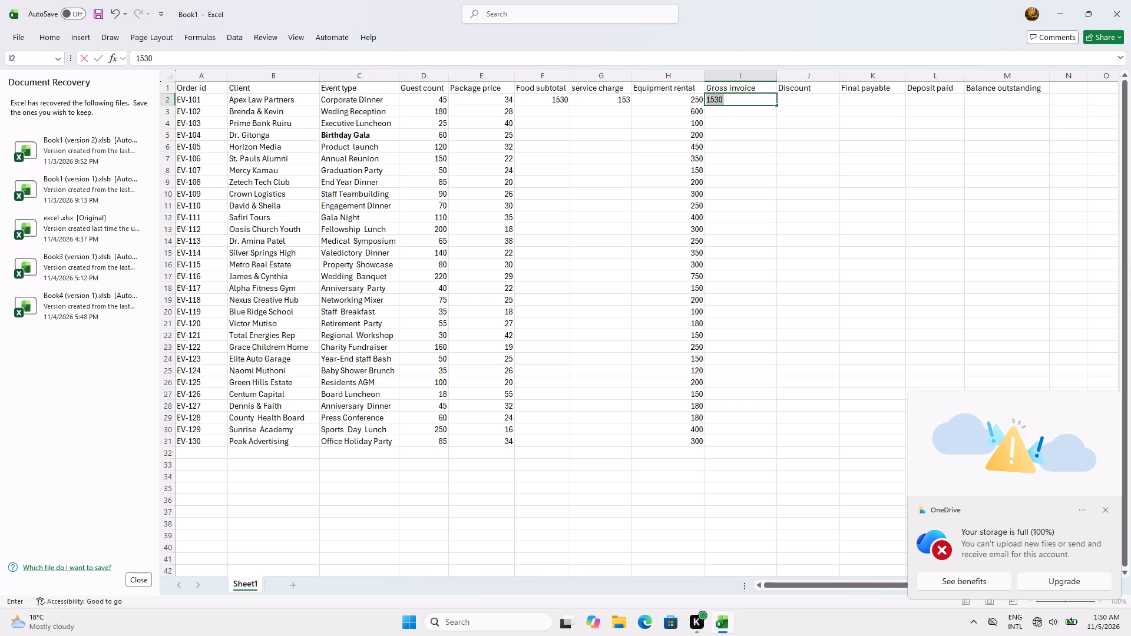
{"action": "key", "text": "BackSpace"}
{"action": "key", "text": "equal"}
{"action": "key", "text": "f"}
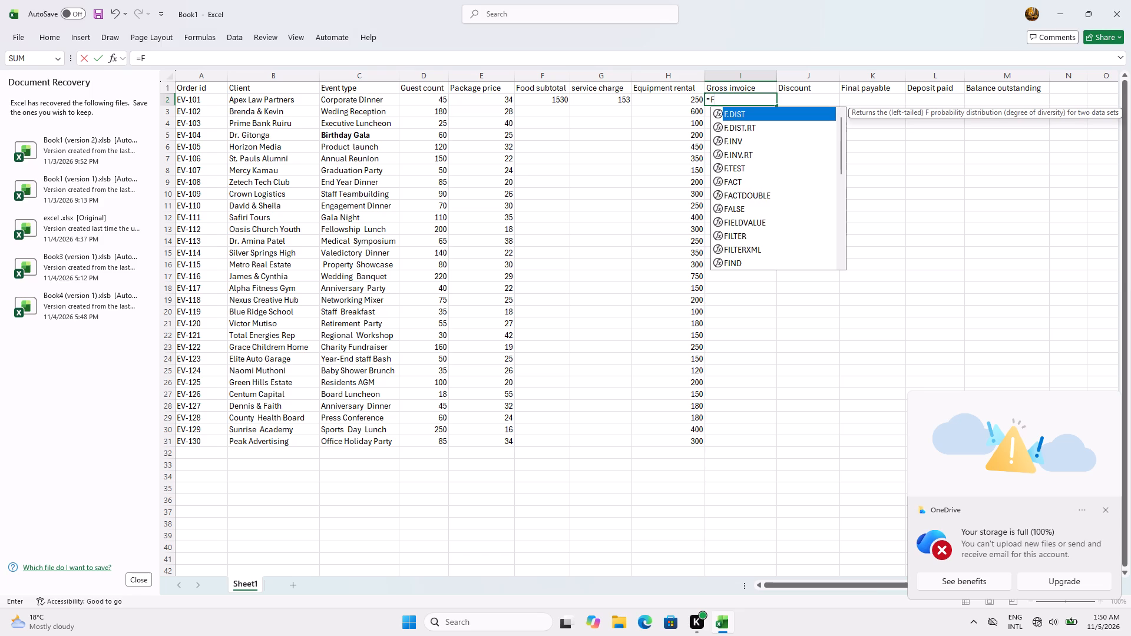
{"action": "key", "text": "2"}
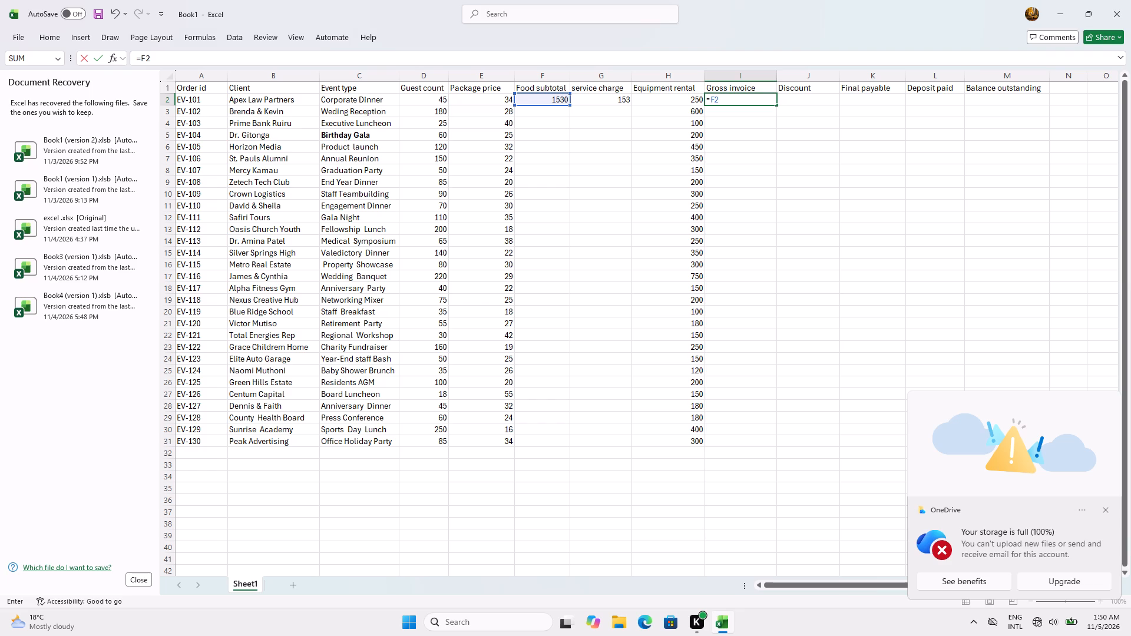
{"action": "key", "text": "shift+plus"}
{"action": "type", "text": "G2"}
{"action": "key", "text": "shift+plus"}
{"action": "key", "text": "h"}
{"action": "key", "text": "2"}
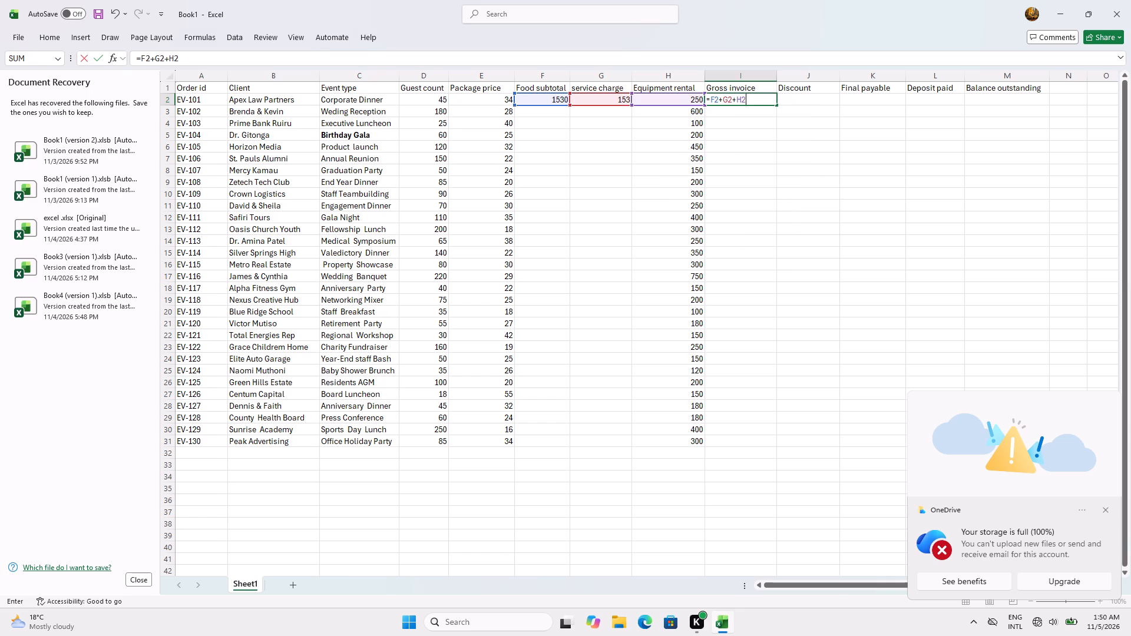
{"action": "key", "text": "Return"}
Calculate the final payable for order EV-101 in cell K2 with the formula =I2-J2.
{"action": "key", "text": "Right"}
{"action": "key", "text": "Up"}
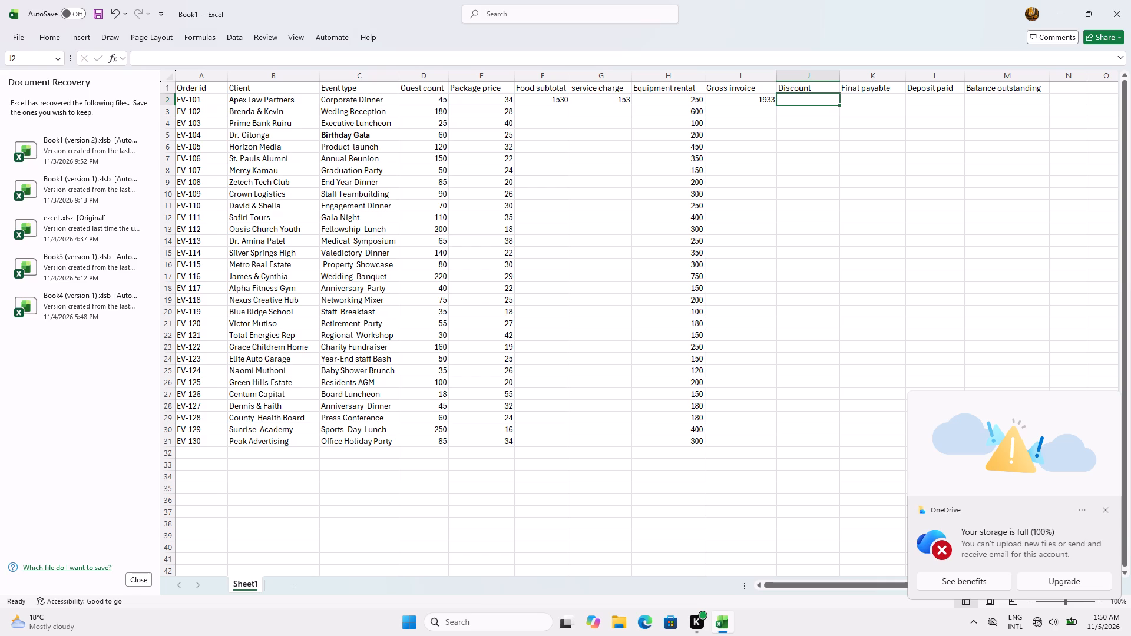
{"action": "key", "text": "Right"}
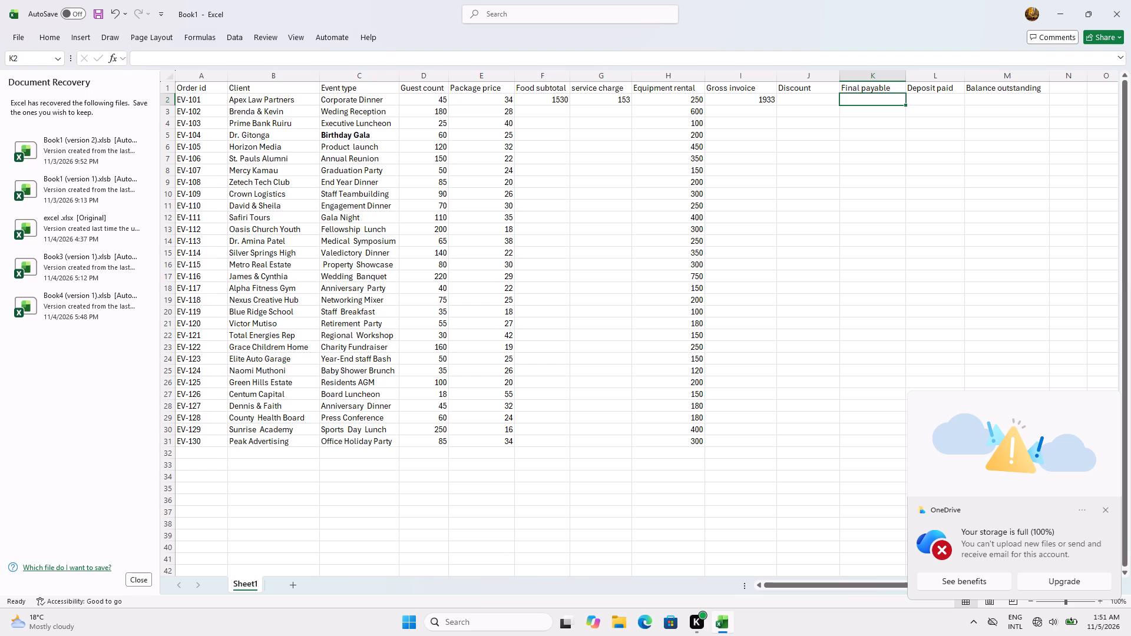
{"action": "key", "text": "equal"}
{"action": "key", "text": "i"}
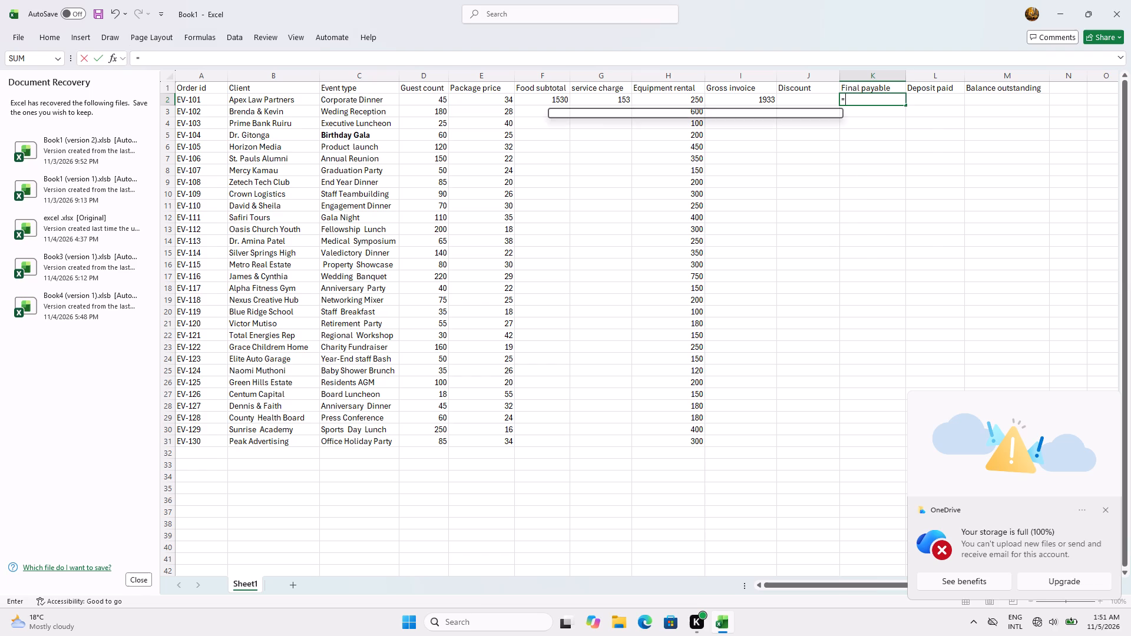
{"action": "key", "text": "2"}
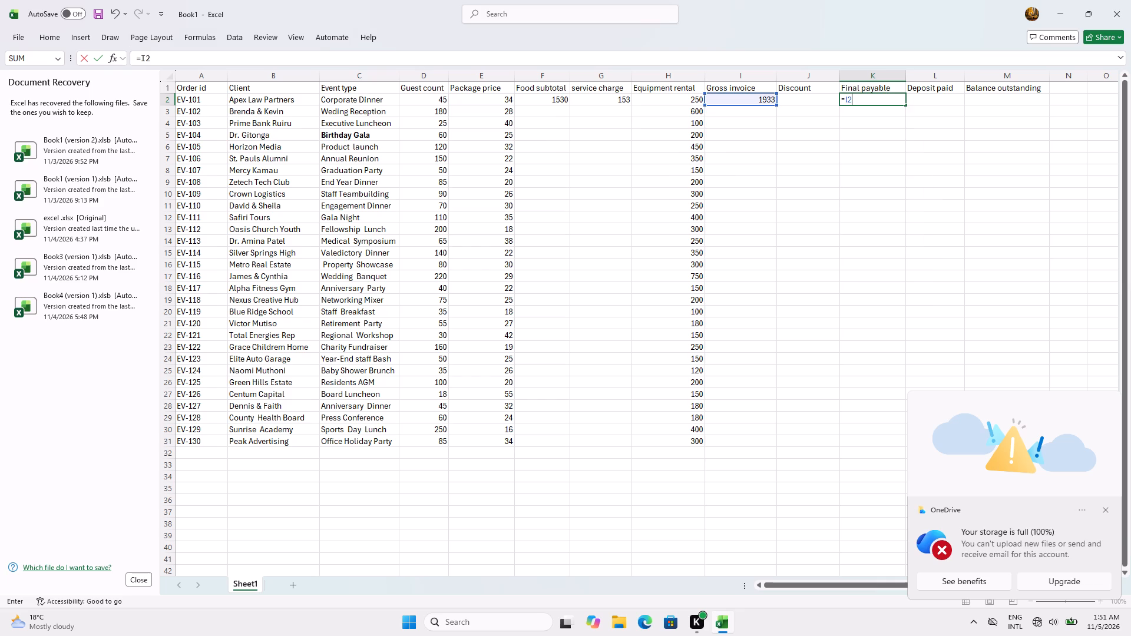
{"action": "key", "text": "minus"}
{"action": "type", "text": "J2"}
{"action": "key", "text": "Return"}
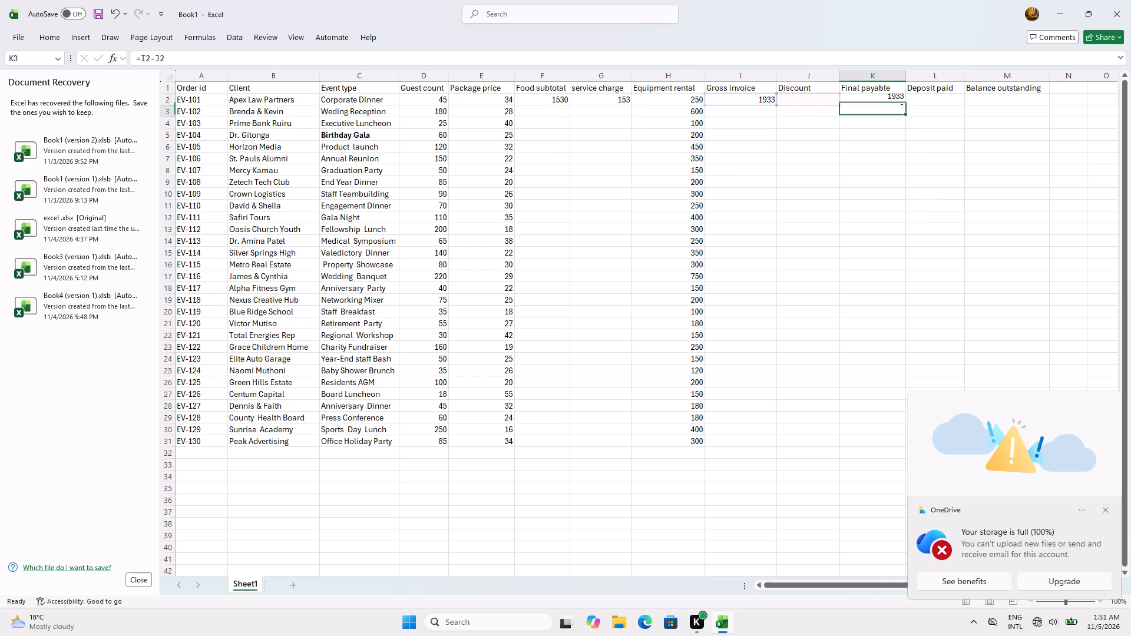
Calculate the balance outstanding for order EV-101 in cell M2 with the formula =K2-L2.
{"action": "key", "text": "Right"}
{"action": "key", "text": "Right"}
{"action": "key", "text": "Up"}
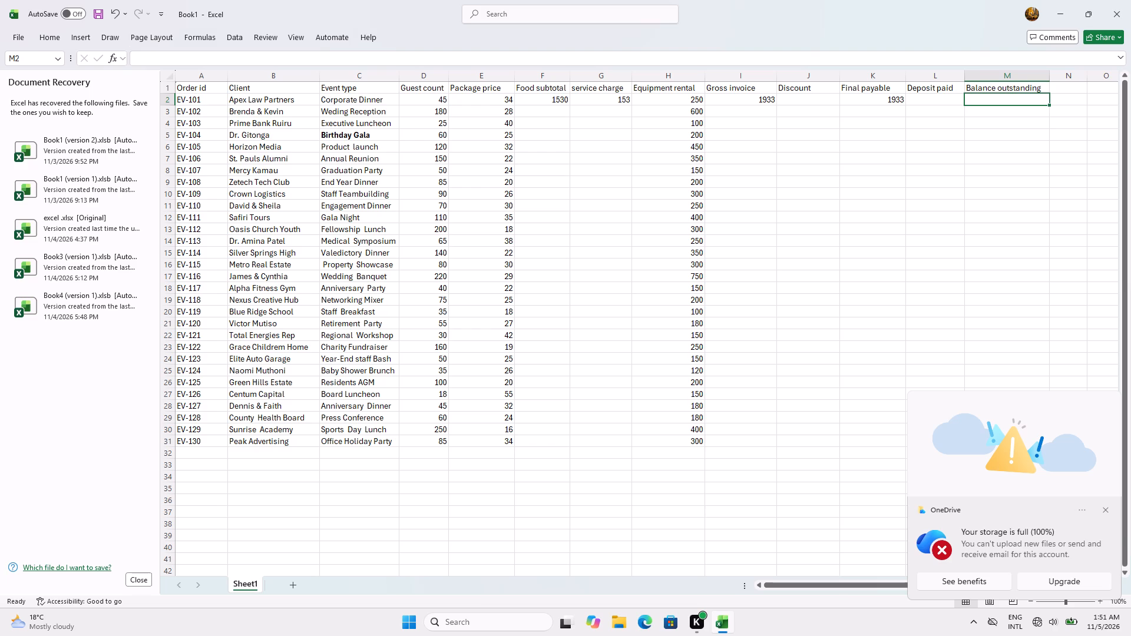
{"action": "key", "text": "k"}
{"action": "key", "text": "2"}
{"action": "key", "text": "minus"}
{"action": "type", "text": "L2"}
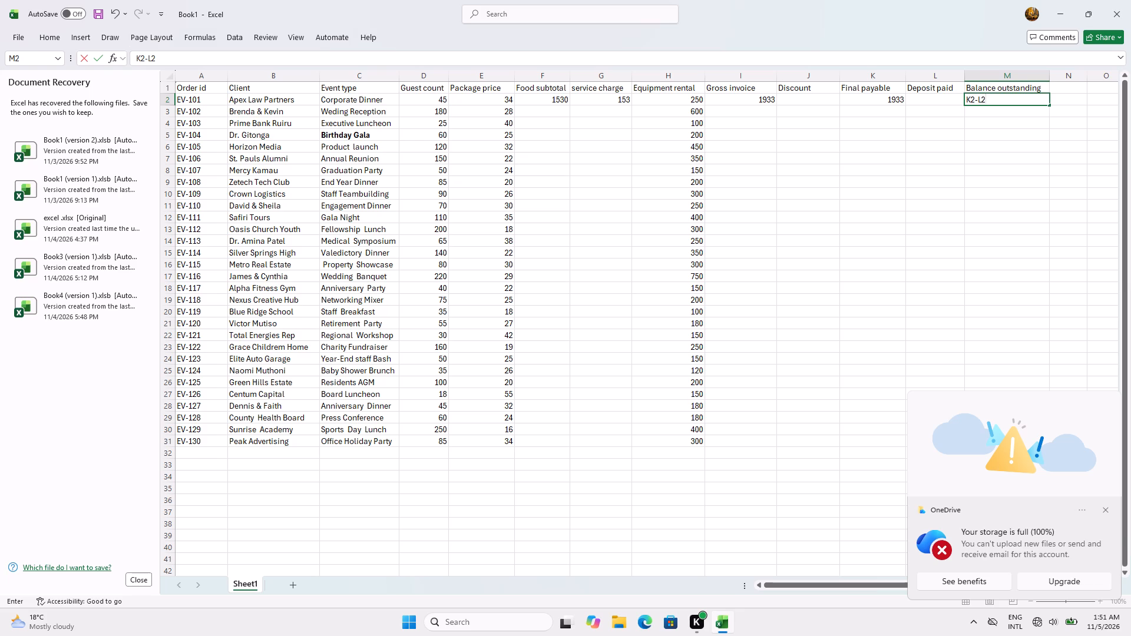
{"action": "key", "text": "BackSpace"}
{"action": "key", "text": "BackSpace"}
{"action": "key", "text": "BackSpace"}
{"action": "key", "text": "BackSpace"}
{"action": "key", "text": "BackSpace"}
{"action": "key", "text": "equal"}
{"action": "type", "text": "K2-L2"}
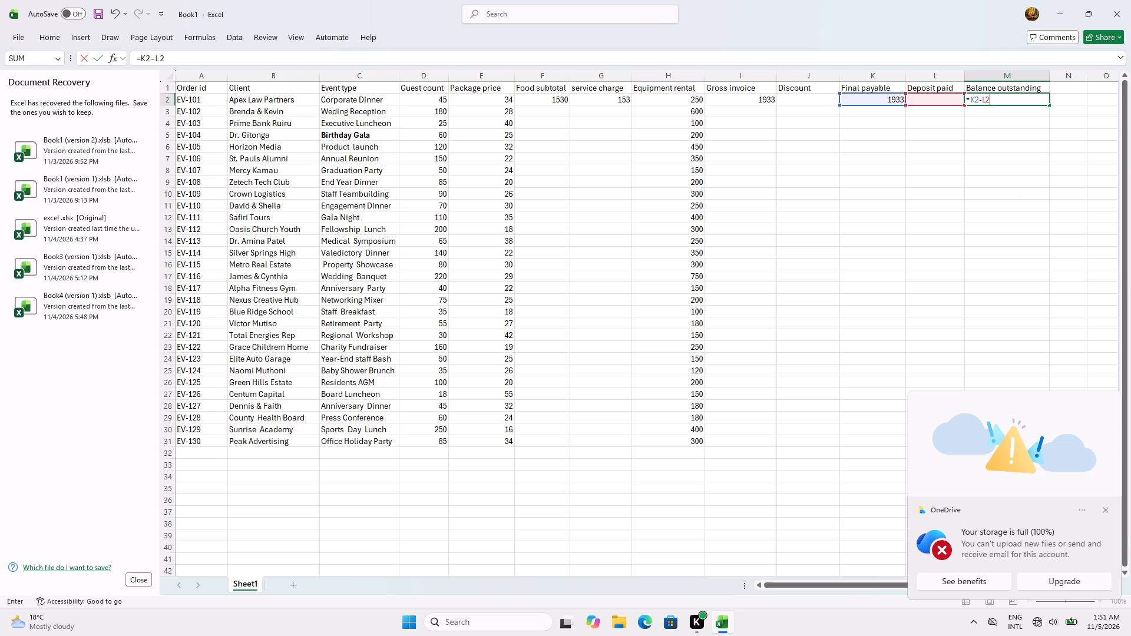
{"action": "key", "text": "Return"}
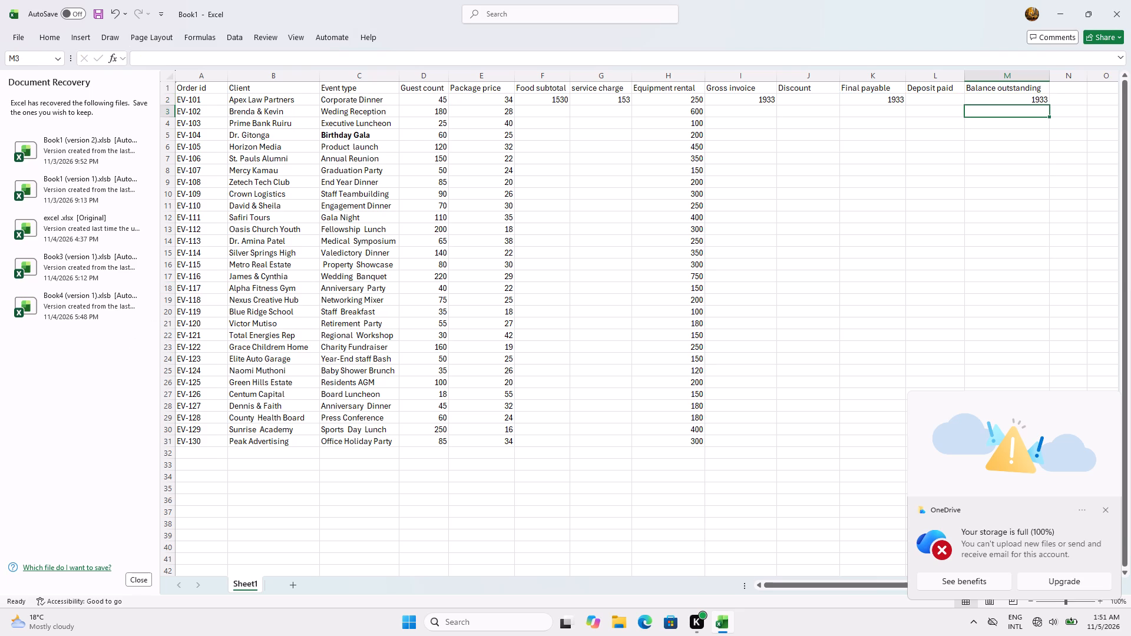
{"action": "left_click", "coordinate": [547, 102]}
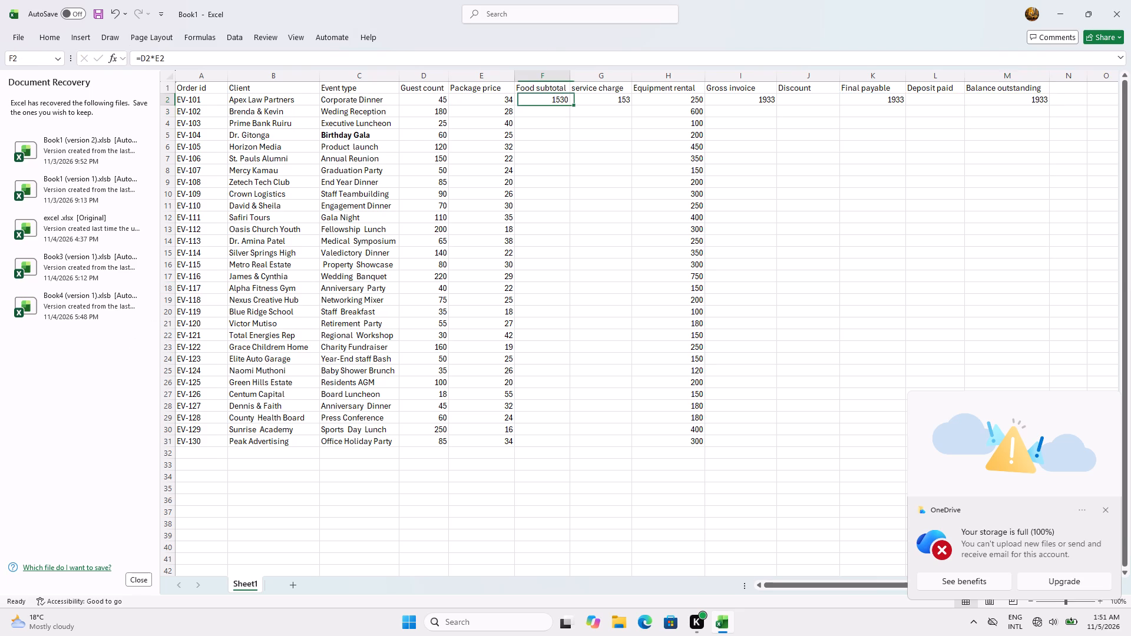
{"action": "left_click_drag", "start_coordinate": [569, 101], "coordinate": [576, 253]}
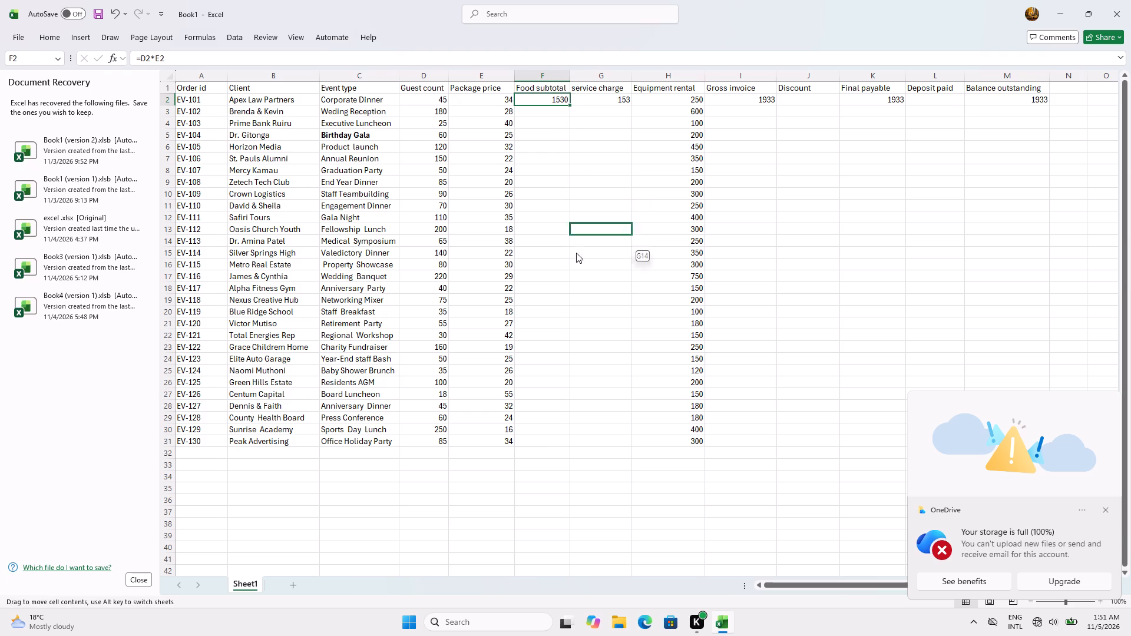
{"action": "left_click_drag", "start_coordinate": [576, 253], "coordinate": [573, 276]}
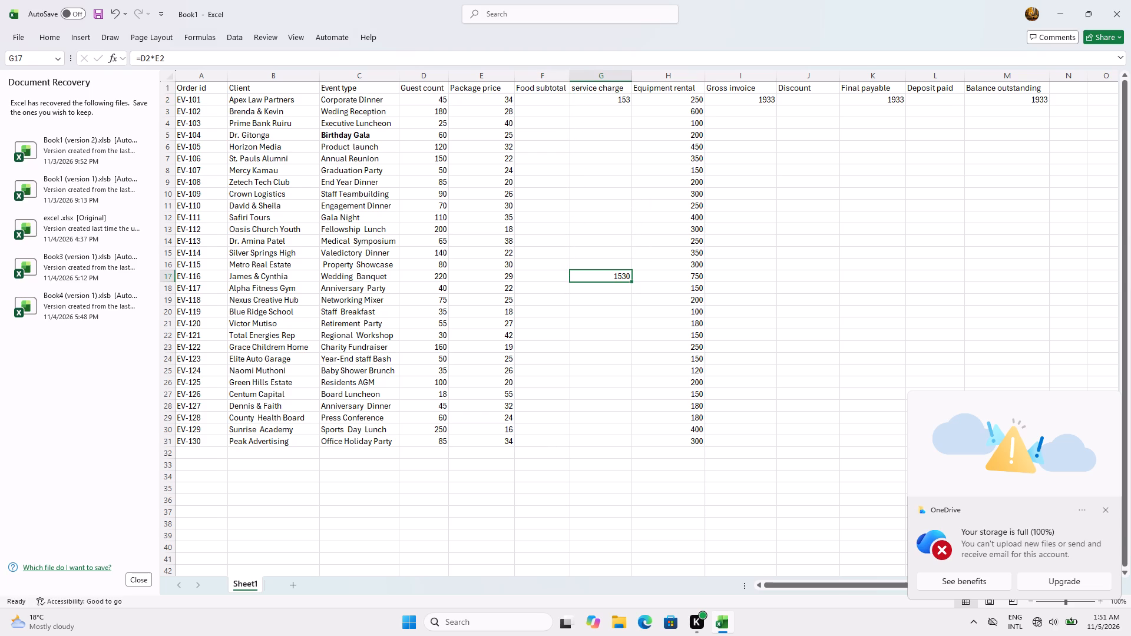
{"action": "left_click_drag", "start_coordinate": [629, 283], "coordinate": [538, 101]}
Fill the food subtotal formula from F2 down to F31, covering orders up to EV-130.
{"action": "left_click_drag", "start_coordinate": [570, 104], "coordinate": [564, 154]}
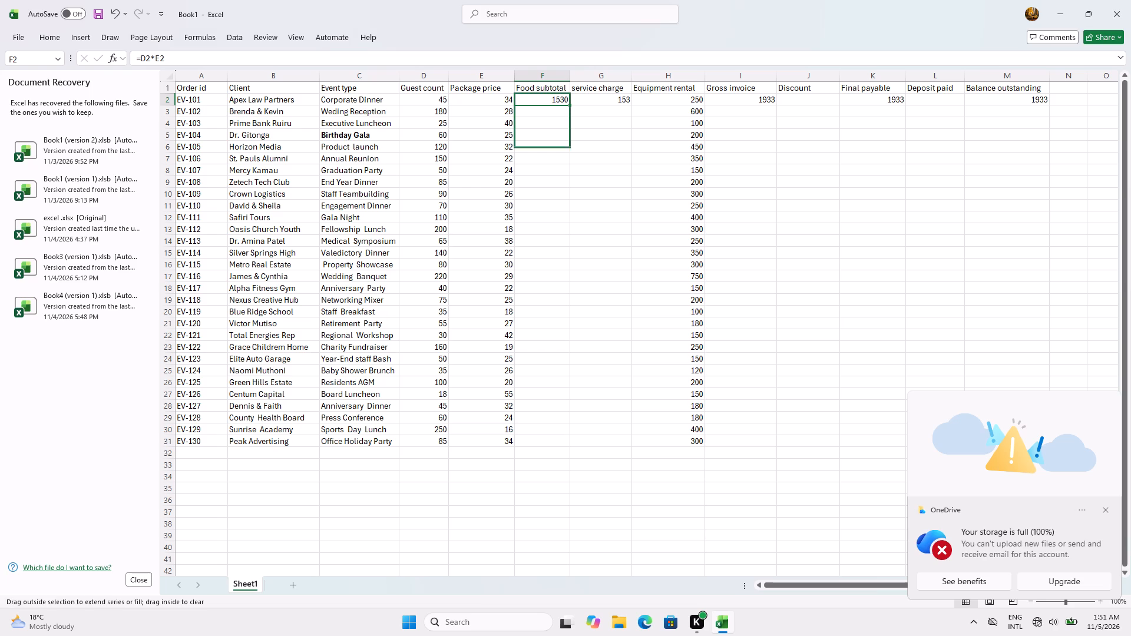
{"action": "left_click_drag", "start_coordinate": [564, 154], "coordinate": [550, 446]}
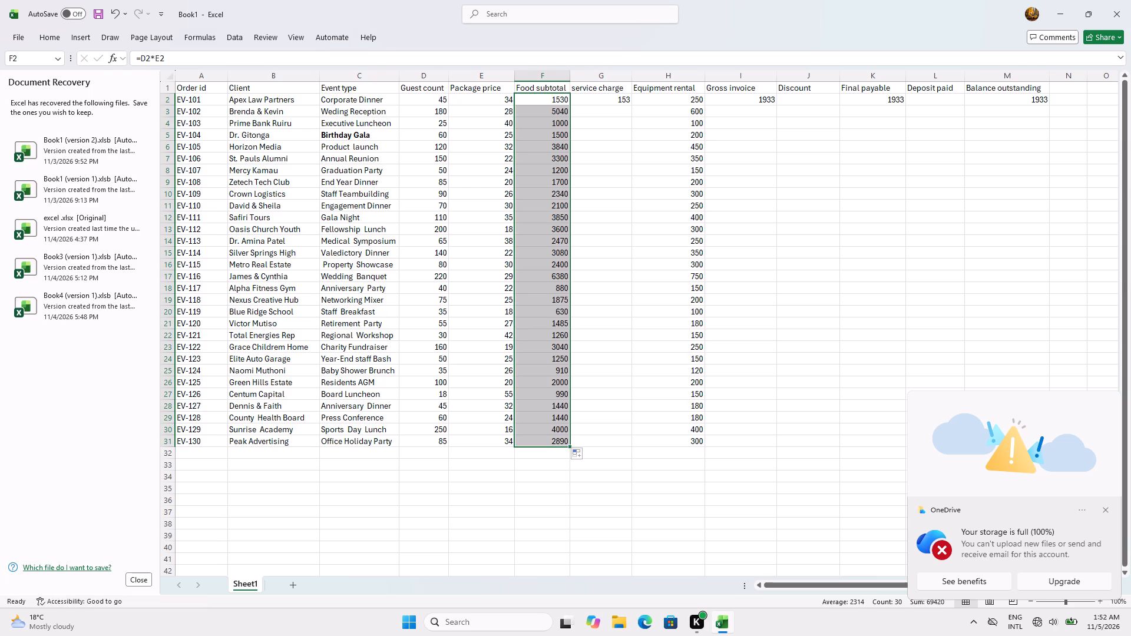
Fill the service charge formula from G2 down to G31, covering orders up to EV-130.
{"action": "left_click", "coordinate": [614, 100]}
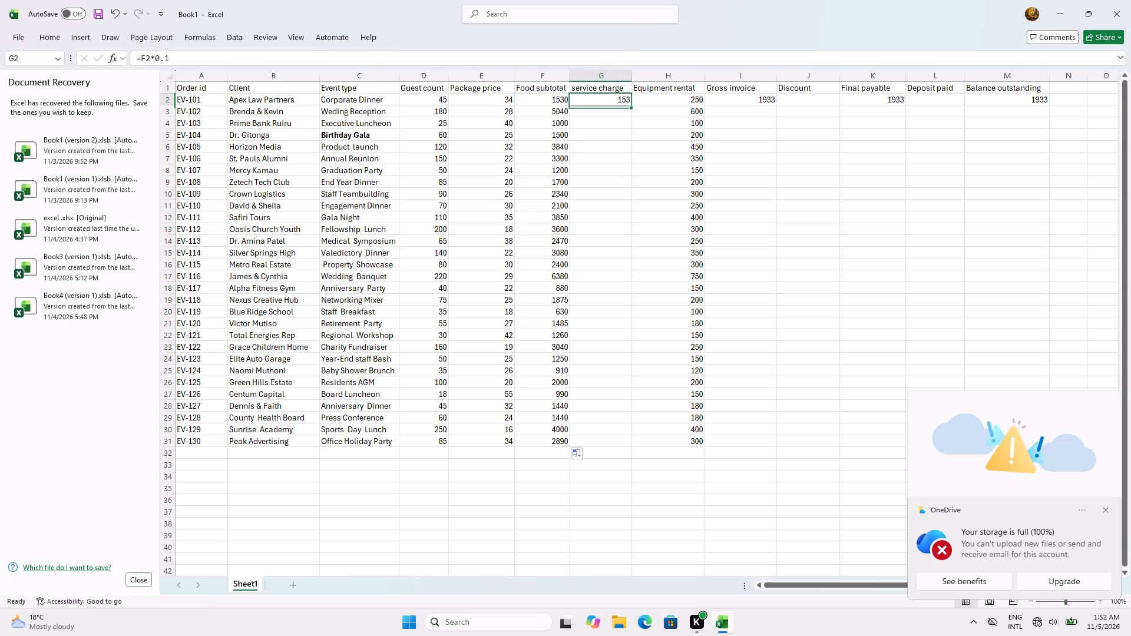
{"action": "left_click_drag", "start_coordinate": [631, 102], "coordinate": [620, 433]}
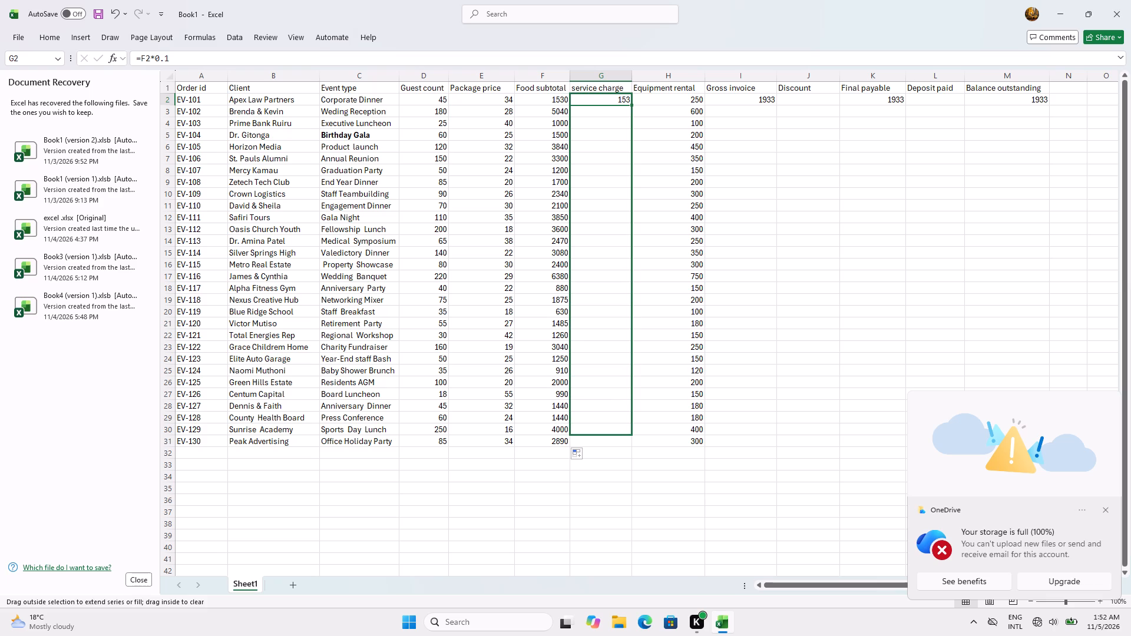
{"action": "left_click_drag", "start_coordinate": [620, 433], "coordinate": [623, 442]}
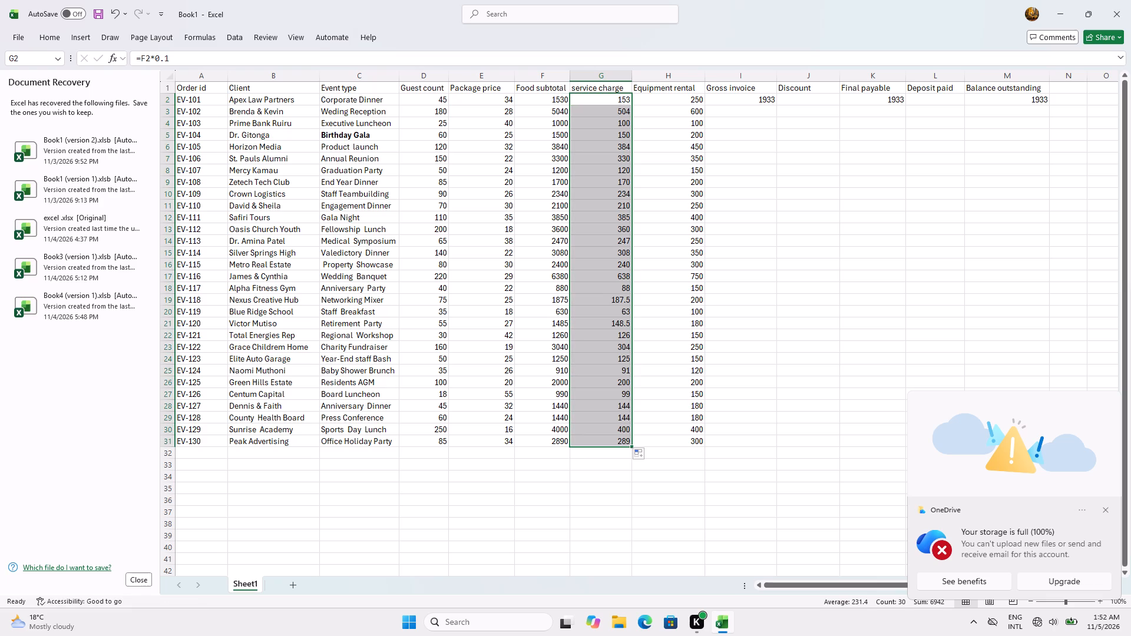
Fill the gross invoice formula from I2 down to I31, covering orders up to EV-130.
{"action": "left_click", "coordinate": [766, 100]}
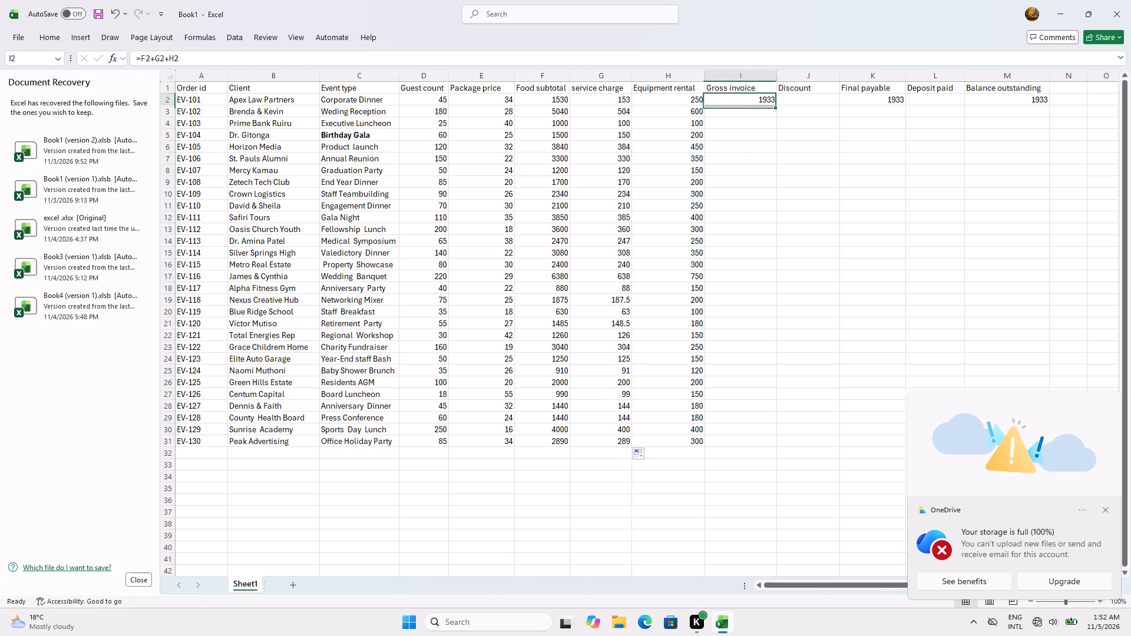
{"action": "left_click_drag", "start_coordinate": [776, 103], "coordinate": [765, 442]}
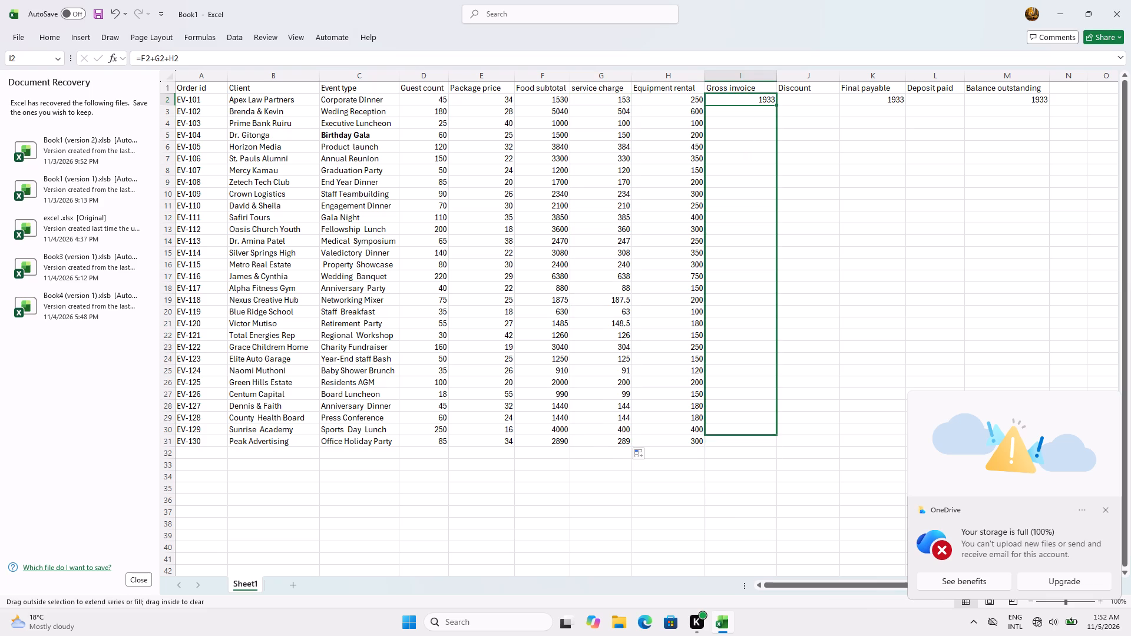
{"action": "left_click_drag", "start_coordinate": [765, 442], "coordinate": [765, 445]}
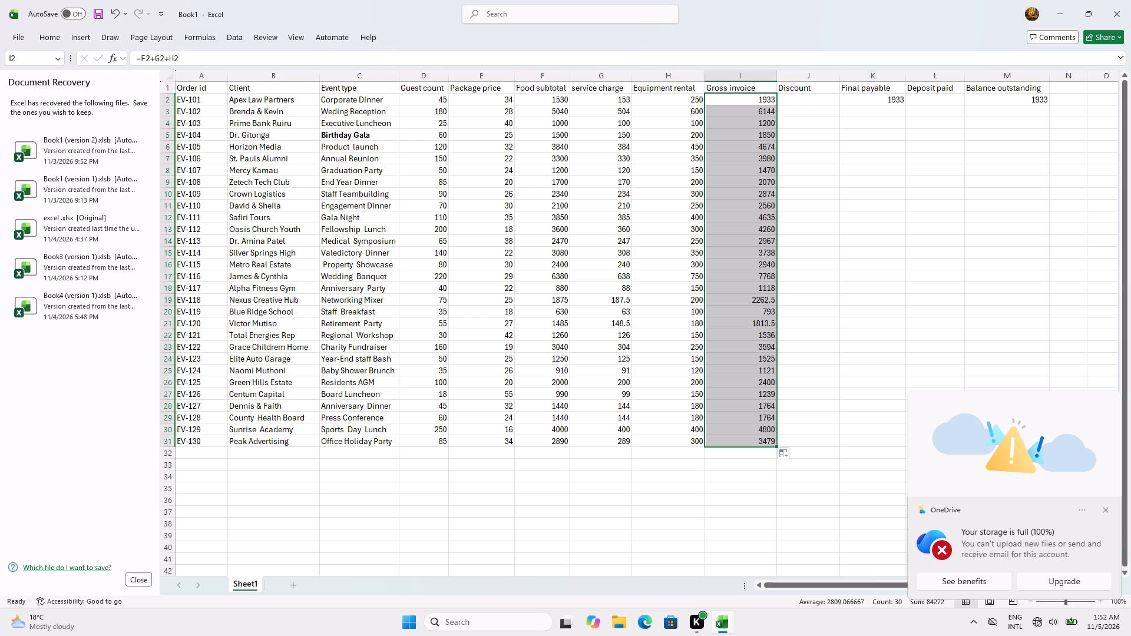
Fill the final payable formula from K2 down so it ends at K31, and dismiss the OneDrive storage notification.
{"action": "left_click", "coordinate": [897, 102]}
{"action": "left_click_drag", "start_coordinate": [904, 104], "coordinate": [882, 371]}
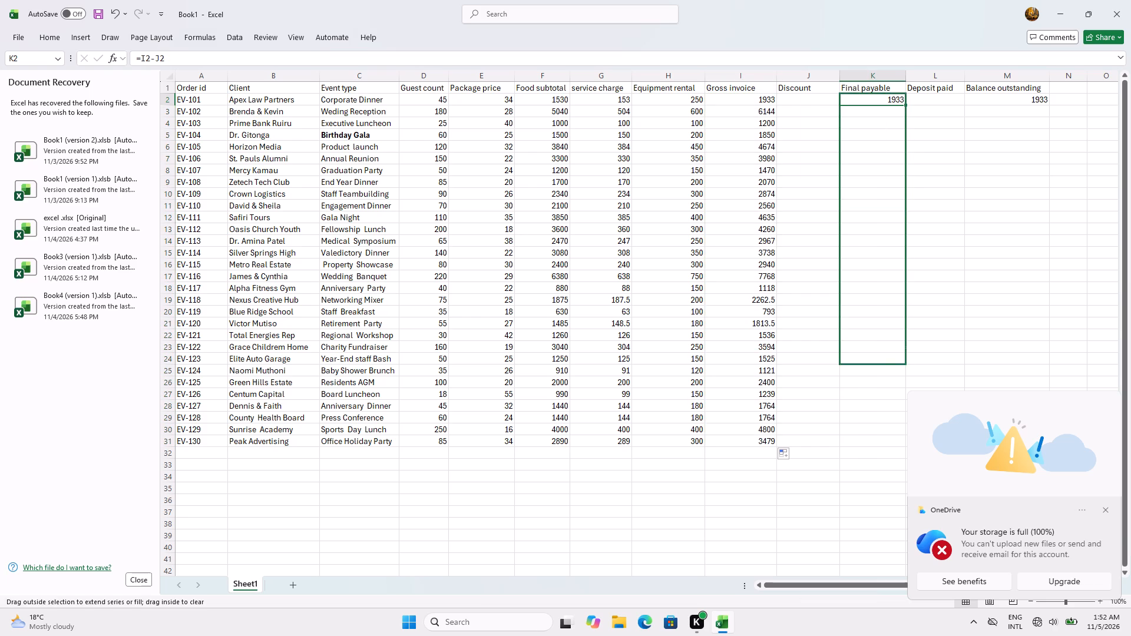
{"action": "left_click_drag", "start_coordinate": [882, 371], "coordinate": [883, 452]}
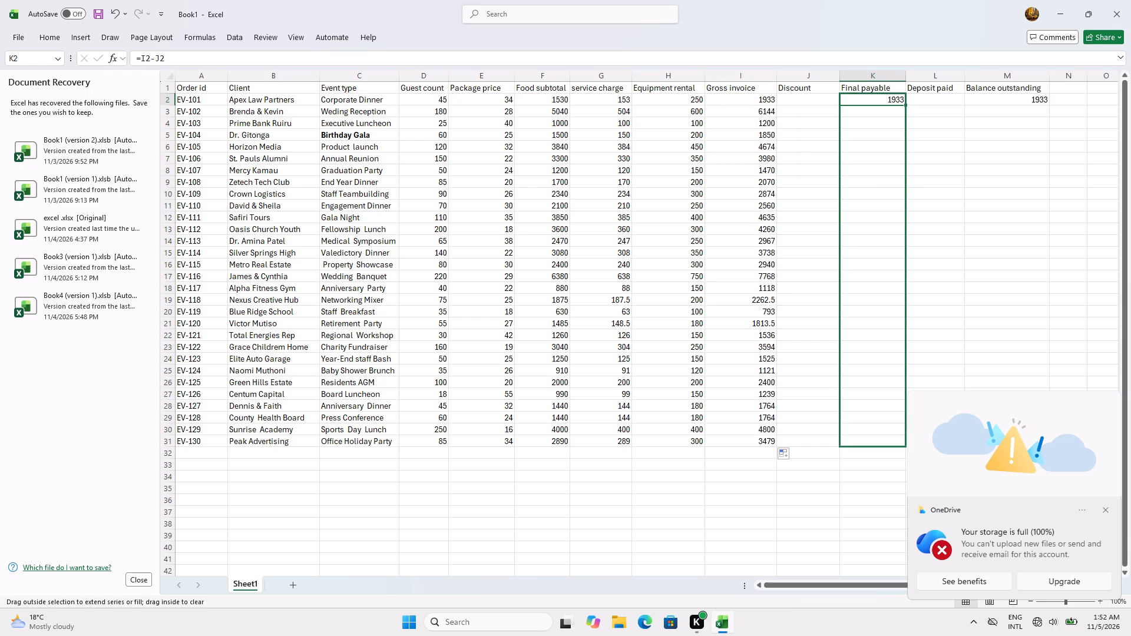
{"action": "left_click_drag", "start_coordinate": [883, 452], "coordinate": [887, 469]}
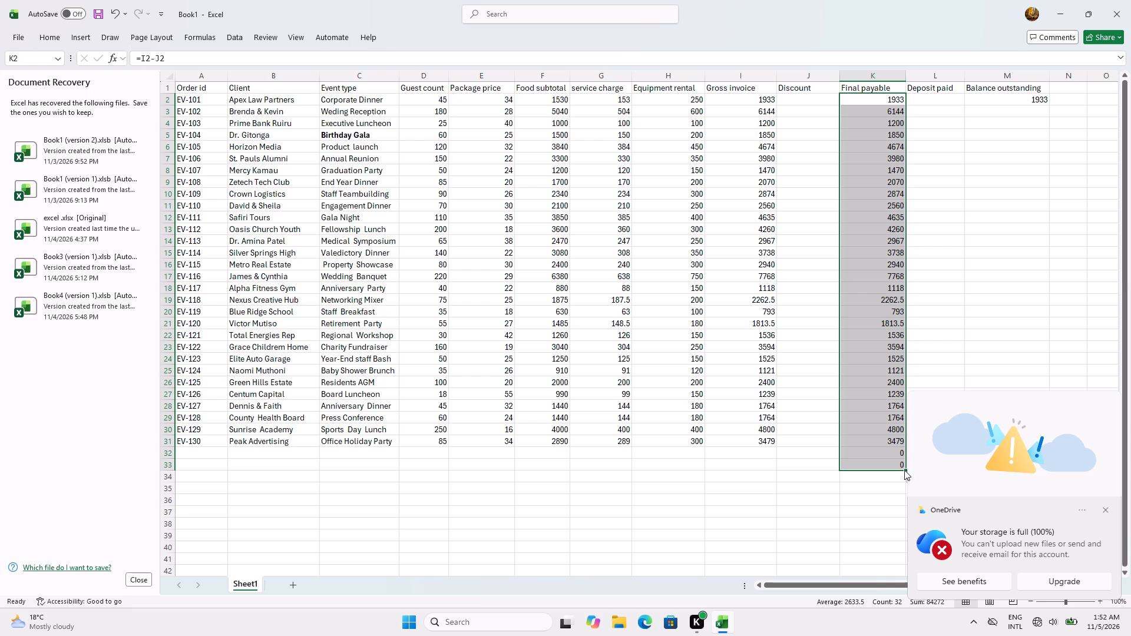
{"action": "left_click", "coordinate": [1105, 510]}
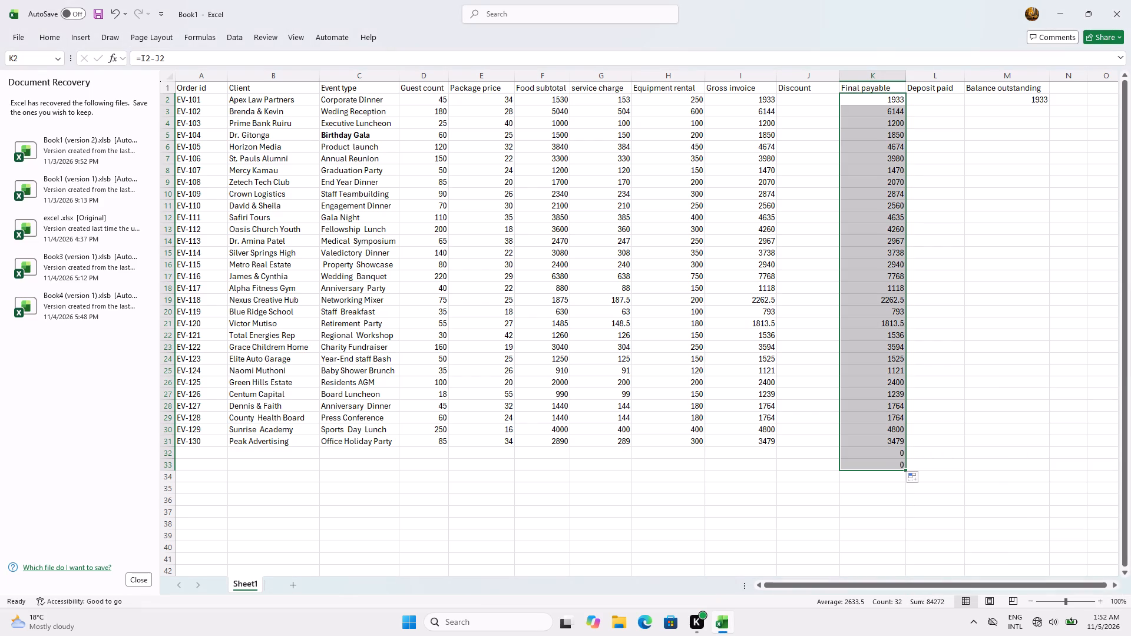
{"action": "left_click_drag", "start_coordinate": [905, 469], "coordinate": [905, 448]}
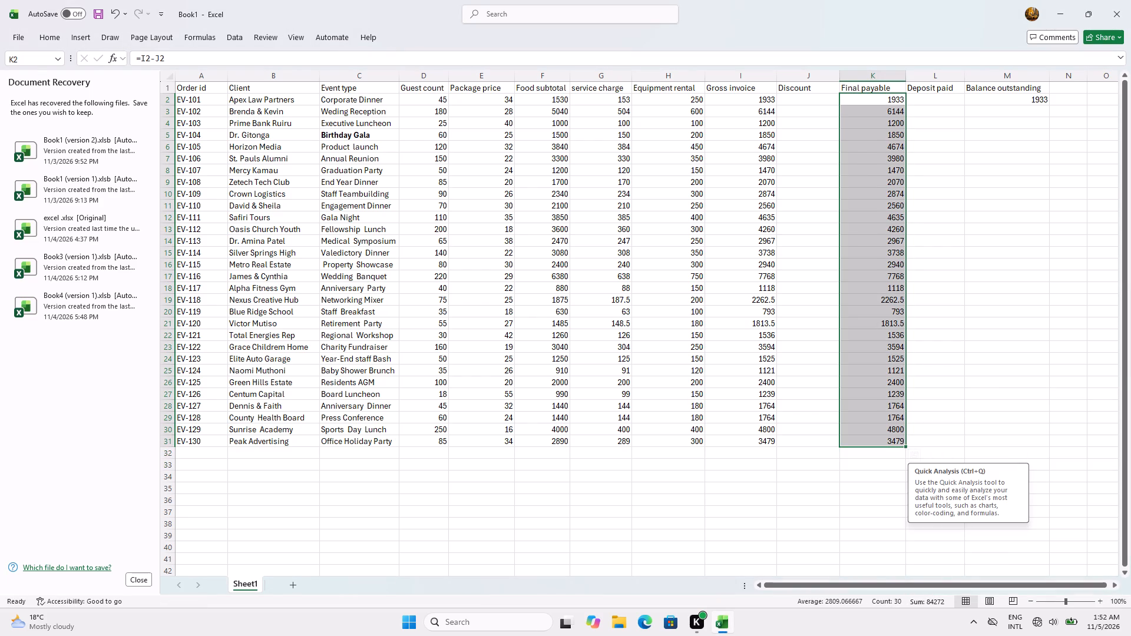
Fill the balance outstanding formula from M2 down to M31, covering orders up to EV-130.
{"action": "left_click", "coordinate": [1041, 102]}
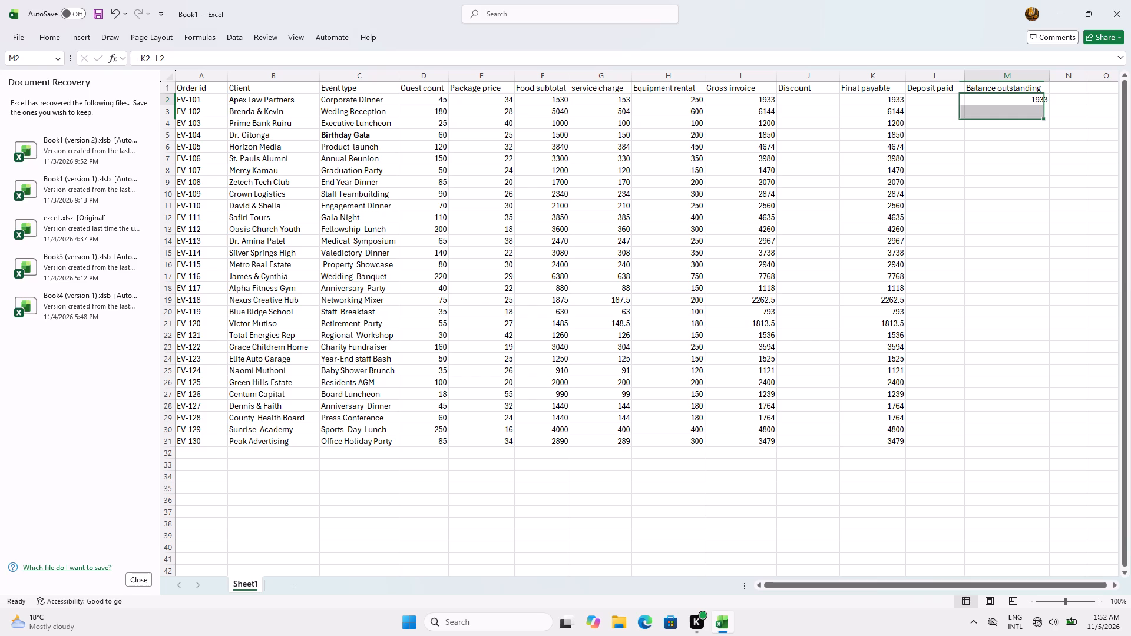
{"action": "left_click_drag", "start_coordinate": [1049, 104], "coordinate": [1069, 429]}
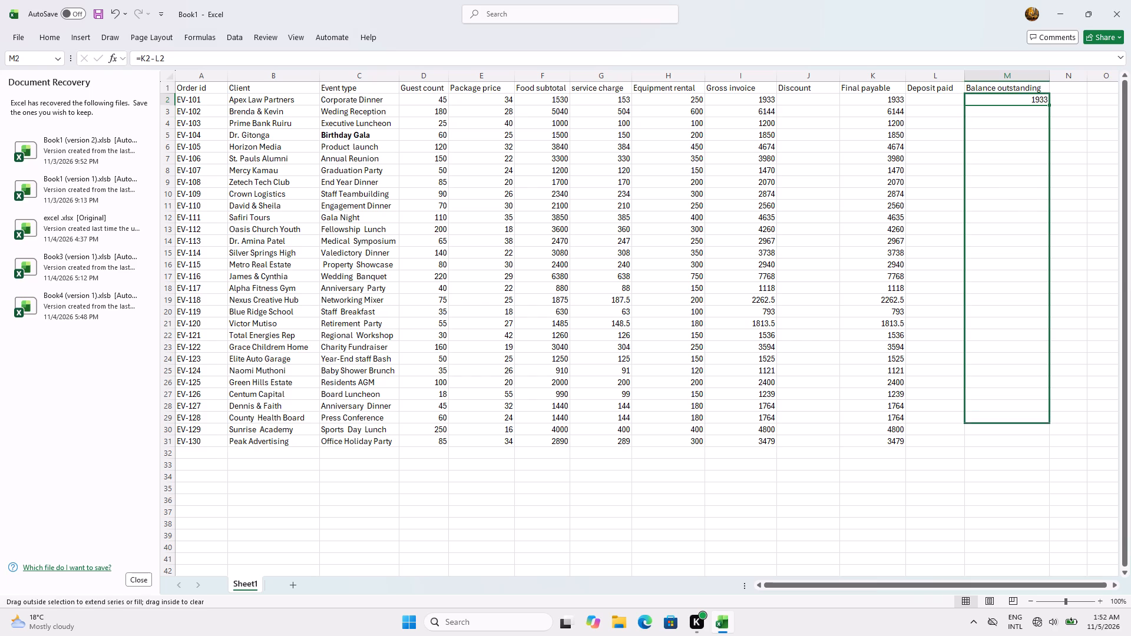
{"action": "left_click_drag", "start_coordinate": [1069, 429], "coordinate": [1070, 442]}
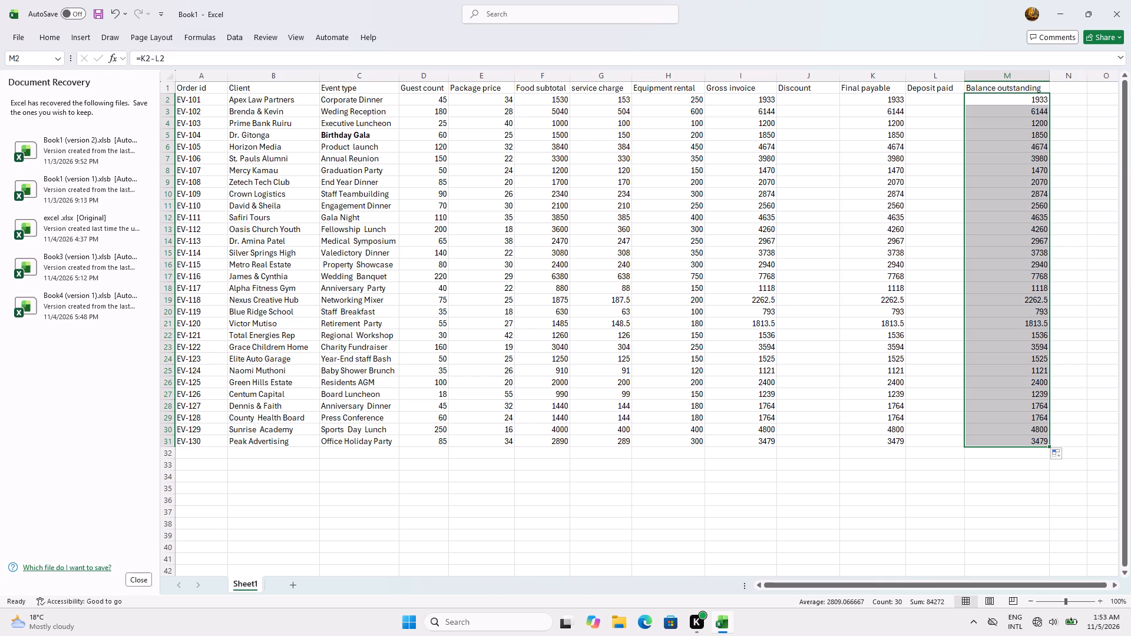
Format the range E1:M31, from Package price through Balance outstanding, as dollar currency with two decimal places.
{"action": "left_click_drag", "start_coordinate": [485, 78], "coordinate": [534, 78]}
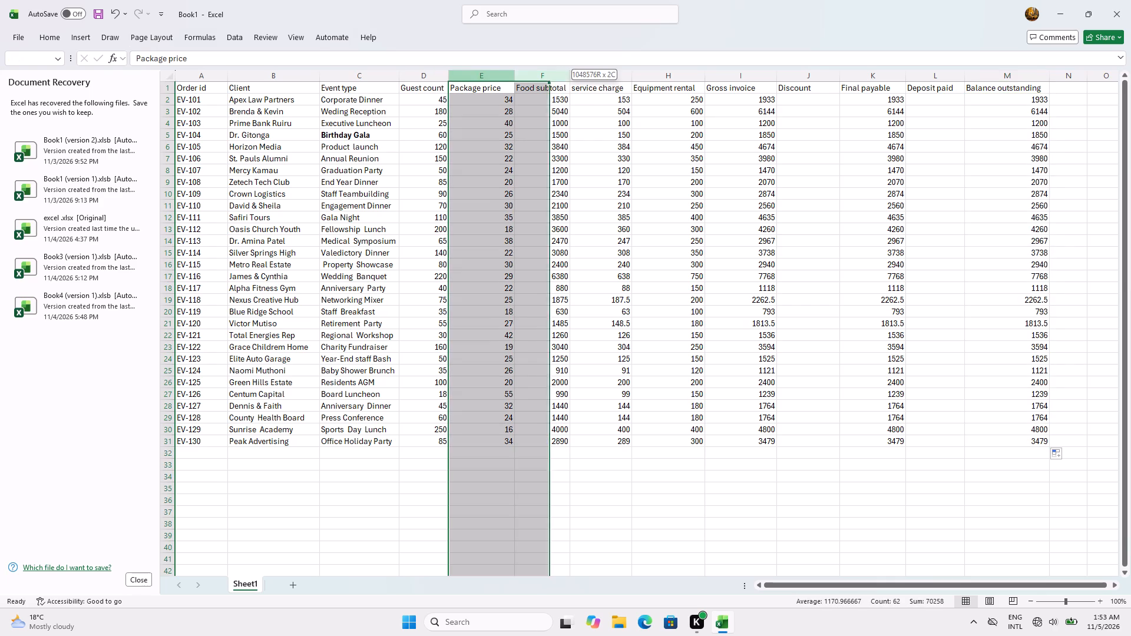
{"action": "left_click_drag", "start_coordinate": [534, 78], "coordinate": [730, 74]}
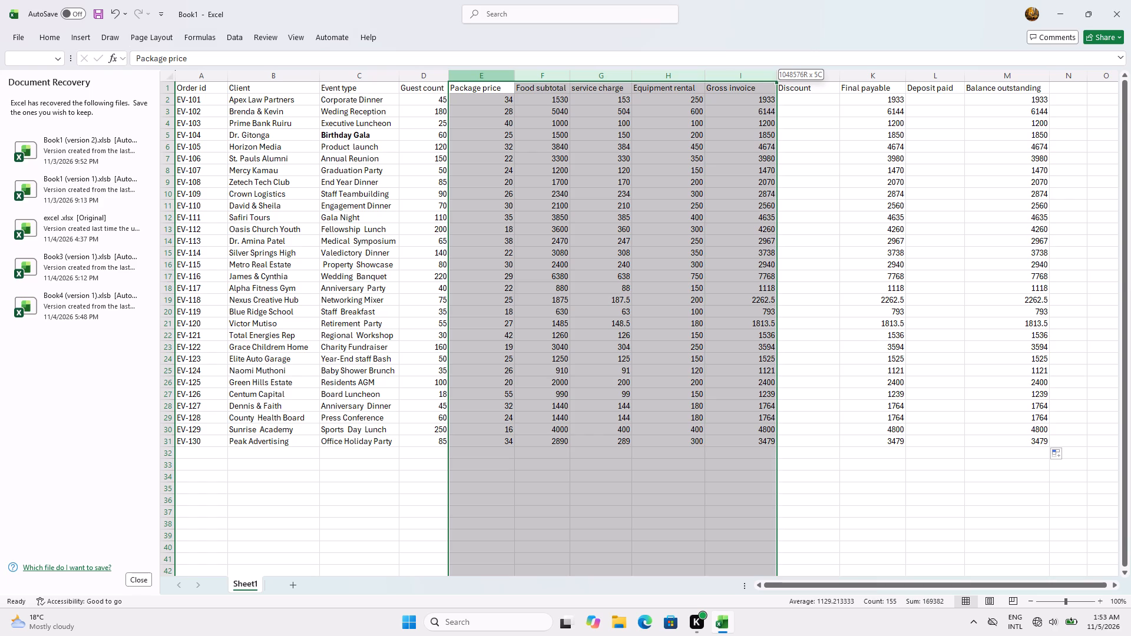
{"action": "left_click_drag", "start_coordinate": [730, 74], "coordinate": [799, 71]}
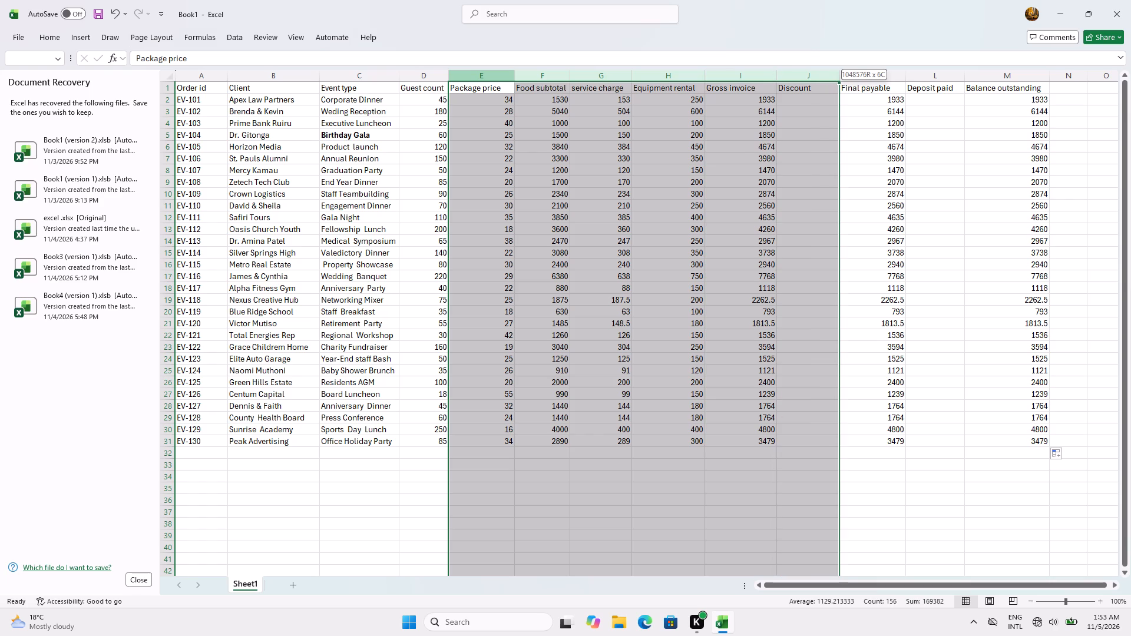
{"action": "left_click_drag", "start_coordinate": [799, 71], "coordinate": [803, 71]}
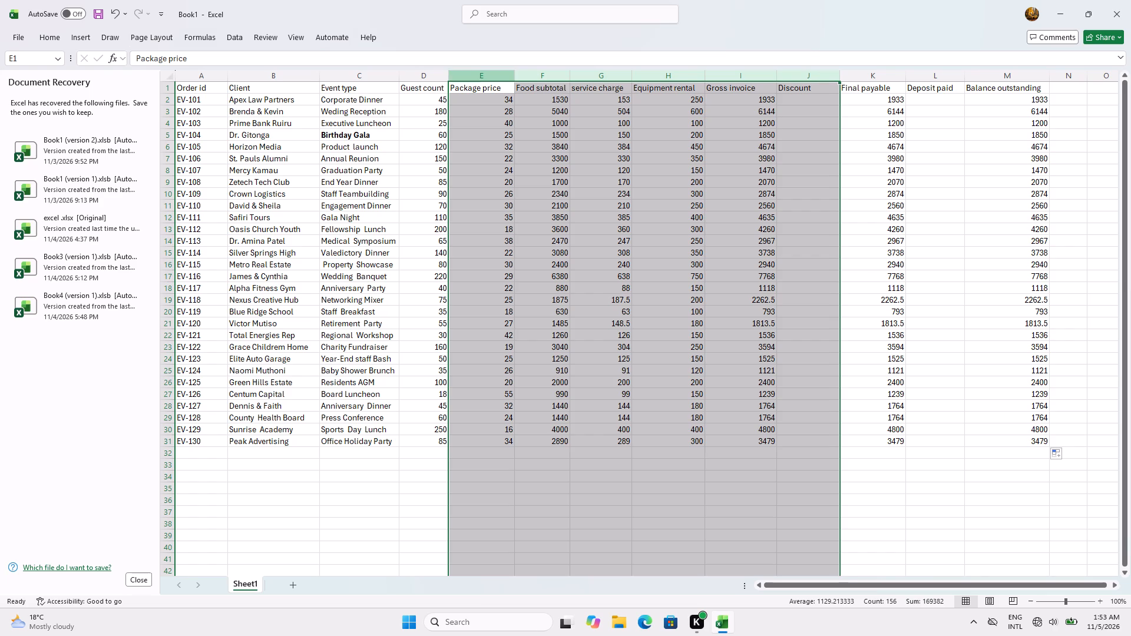
{"action": "left_click_drag", "start_coordinate": [472, 89], "coordinate": [678, 131]}
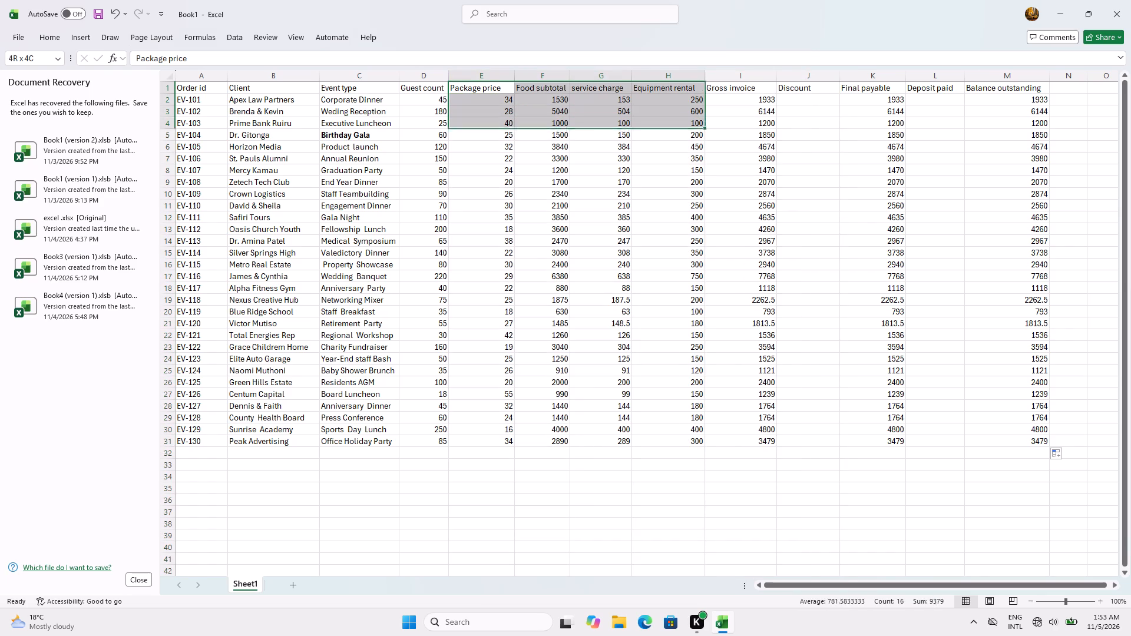
{"action": "left_click_drag", "start_coordinate": [678, 131], "coordinate": [723, 153]}
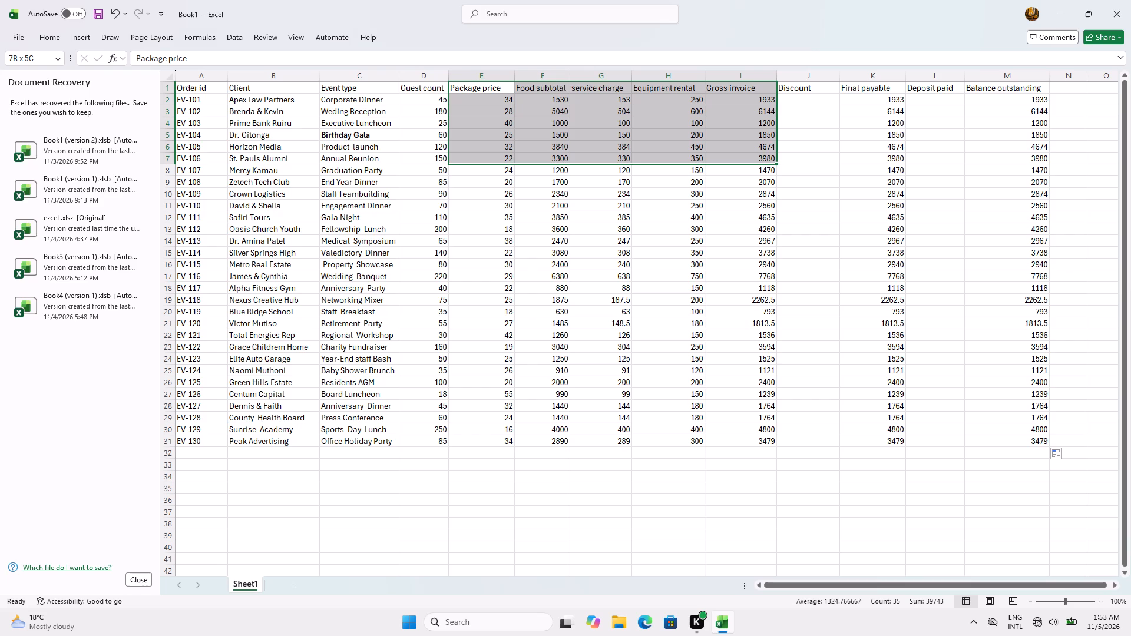
{"action": "left_click_drag", "start_coordinate": [723, 153], "coordinate": [911, 177]}
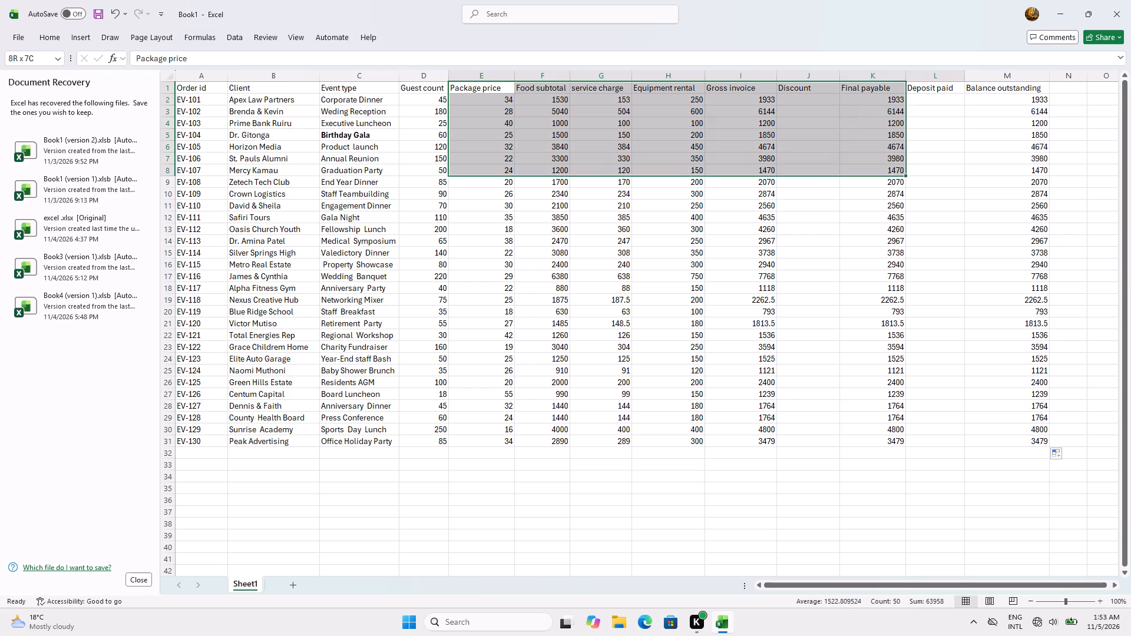
{"action": "left_click_drag", "start_coordinate": [911, 177], "coordinate": [1044, 188]}
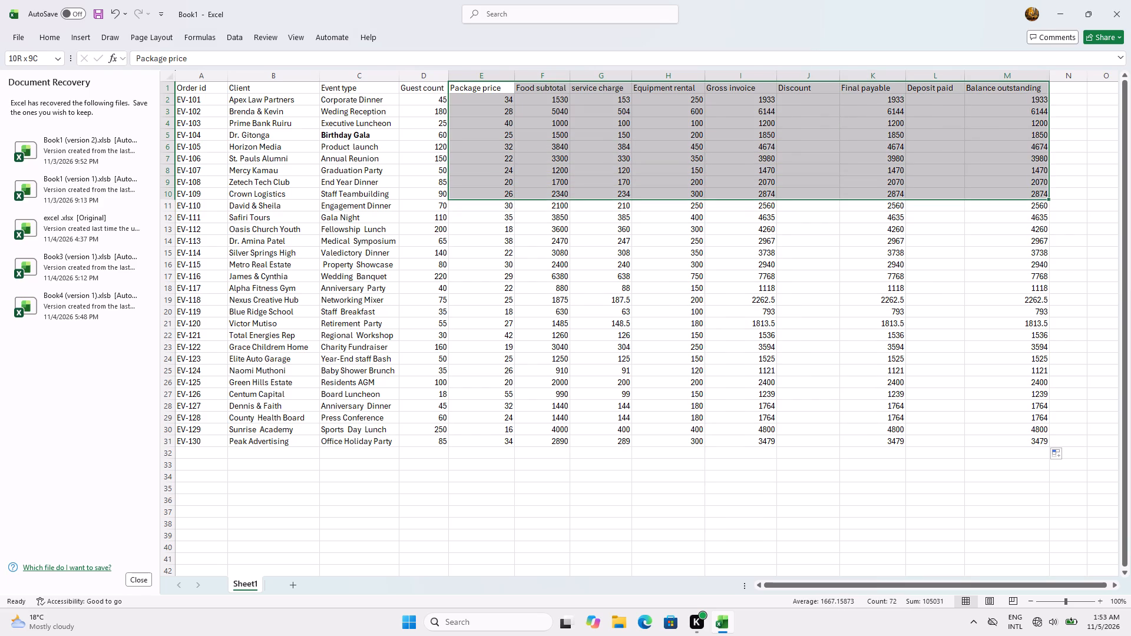
{"action": "left_click_drag", "start_coordinate": [1044, 188], "coordinate": [1050, 430]}
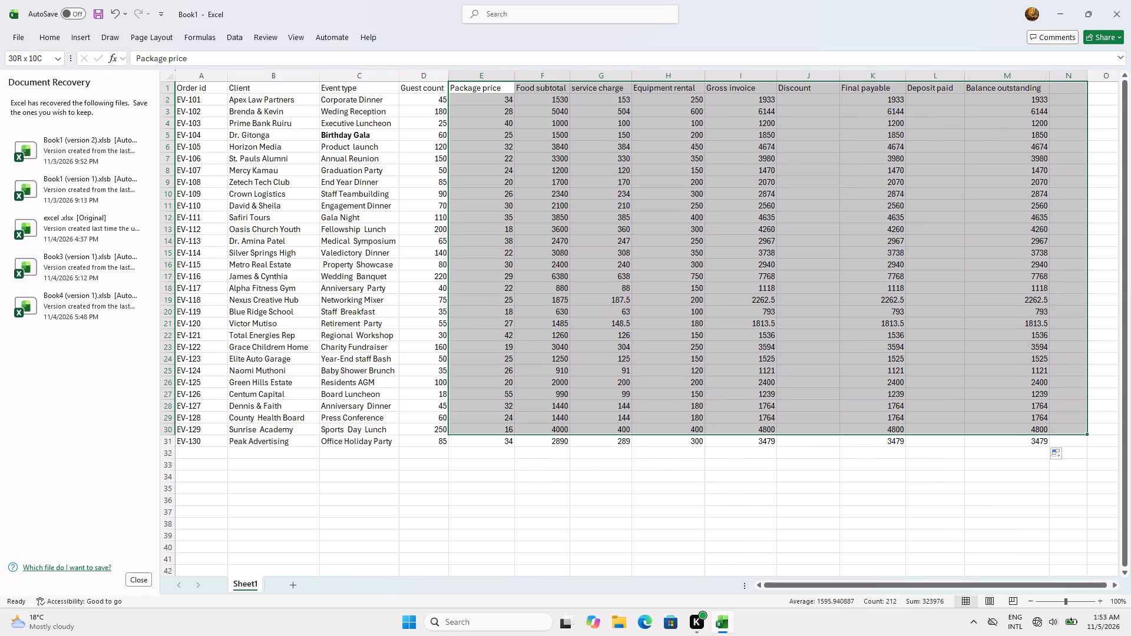
{"action": "left_click_drag", "start_coordinate": [1050, 430], "coordinate": [1036, 440]}
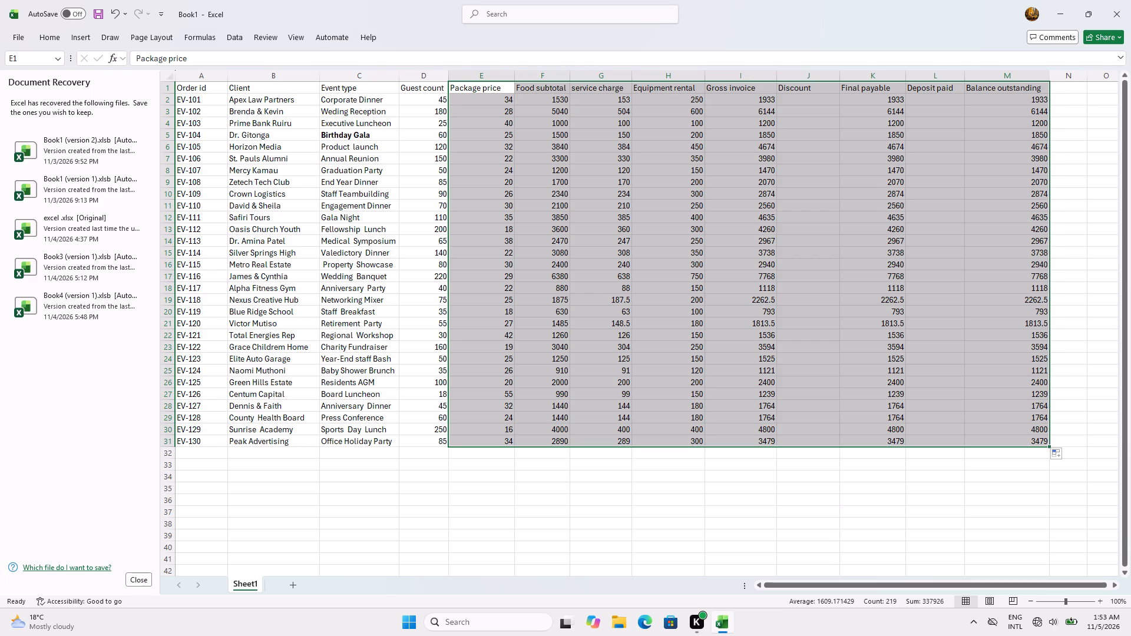
{"action": "key", "text": "ctrl+shift+4"}
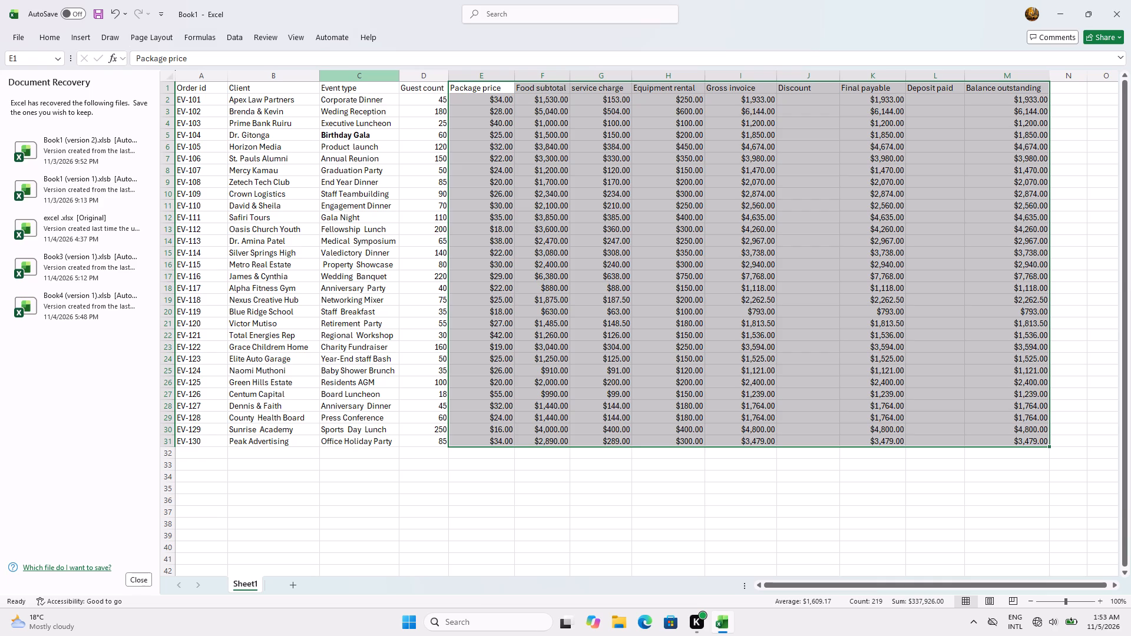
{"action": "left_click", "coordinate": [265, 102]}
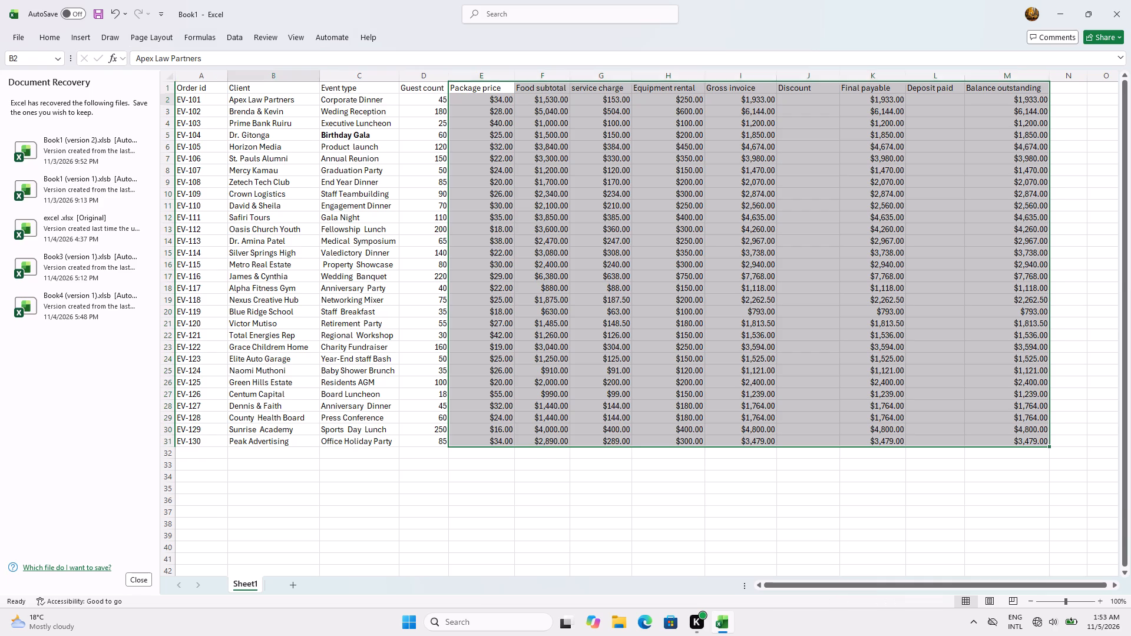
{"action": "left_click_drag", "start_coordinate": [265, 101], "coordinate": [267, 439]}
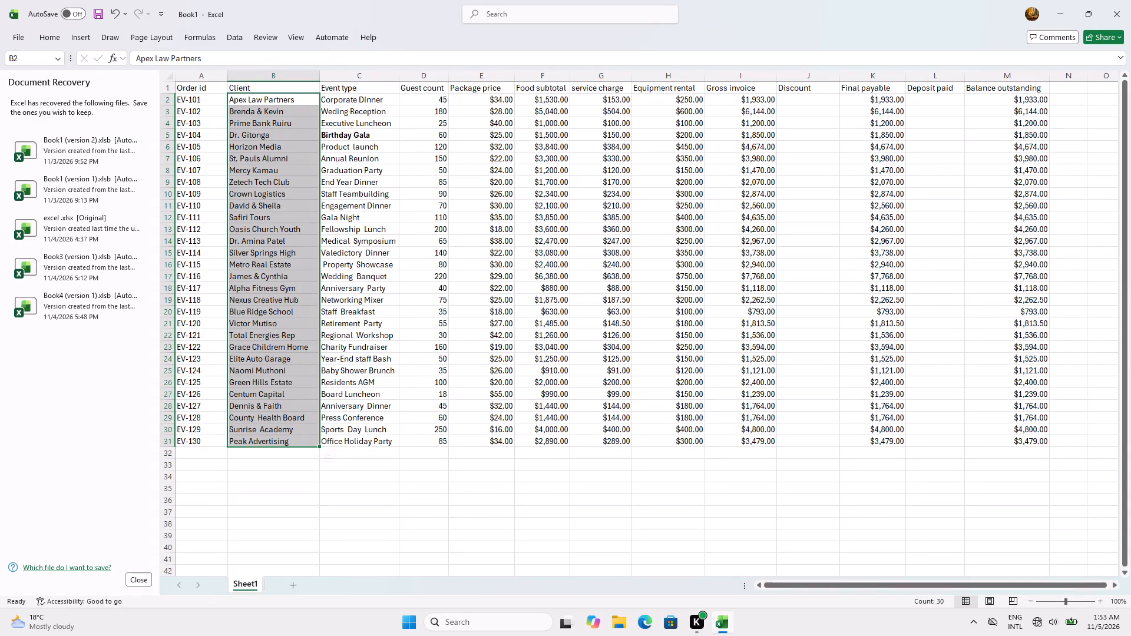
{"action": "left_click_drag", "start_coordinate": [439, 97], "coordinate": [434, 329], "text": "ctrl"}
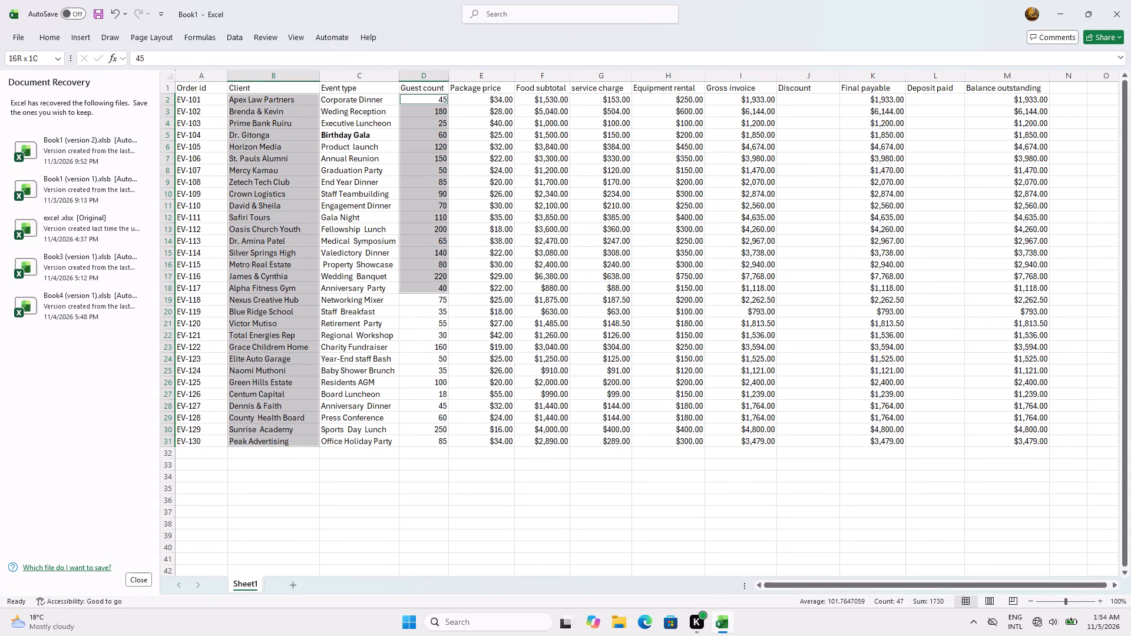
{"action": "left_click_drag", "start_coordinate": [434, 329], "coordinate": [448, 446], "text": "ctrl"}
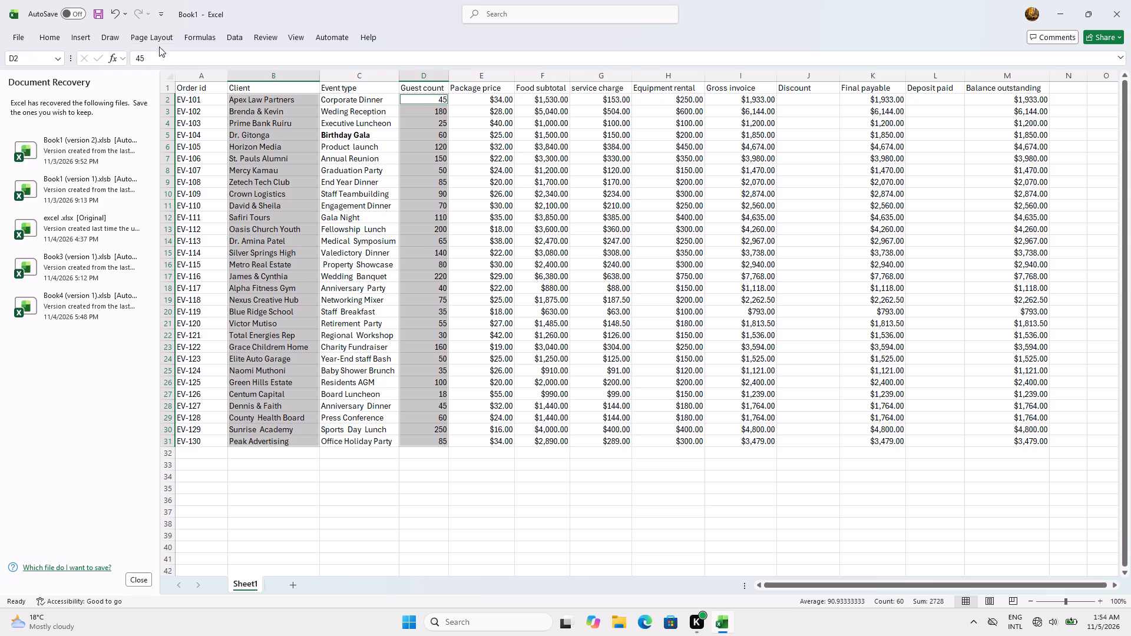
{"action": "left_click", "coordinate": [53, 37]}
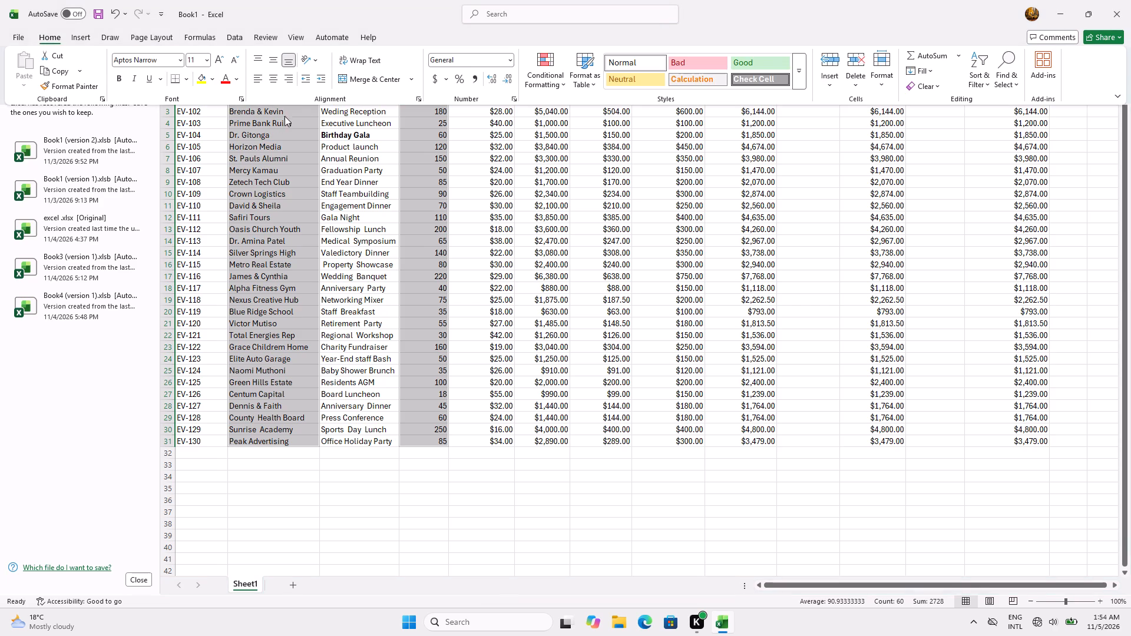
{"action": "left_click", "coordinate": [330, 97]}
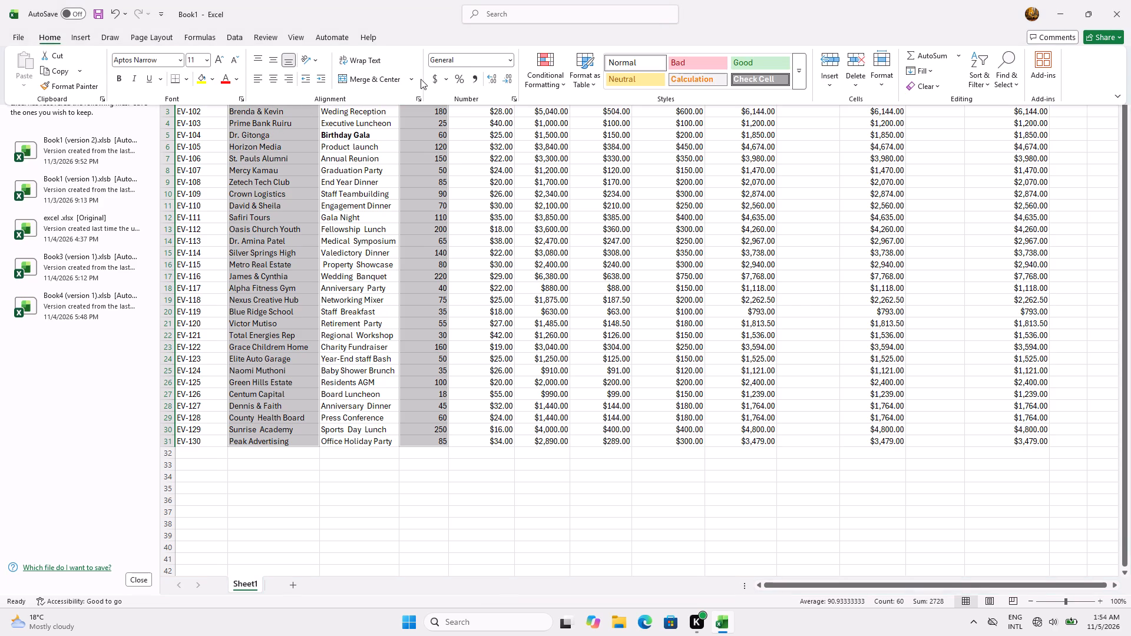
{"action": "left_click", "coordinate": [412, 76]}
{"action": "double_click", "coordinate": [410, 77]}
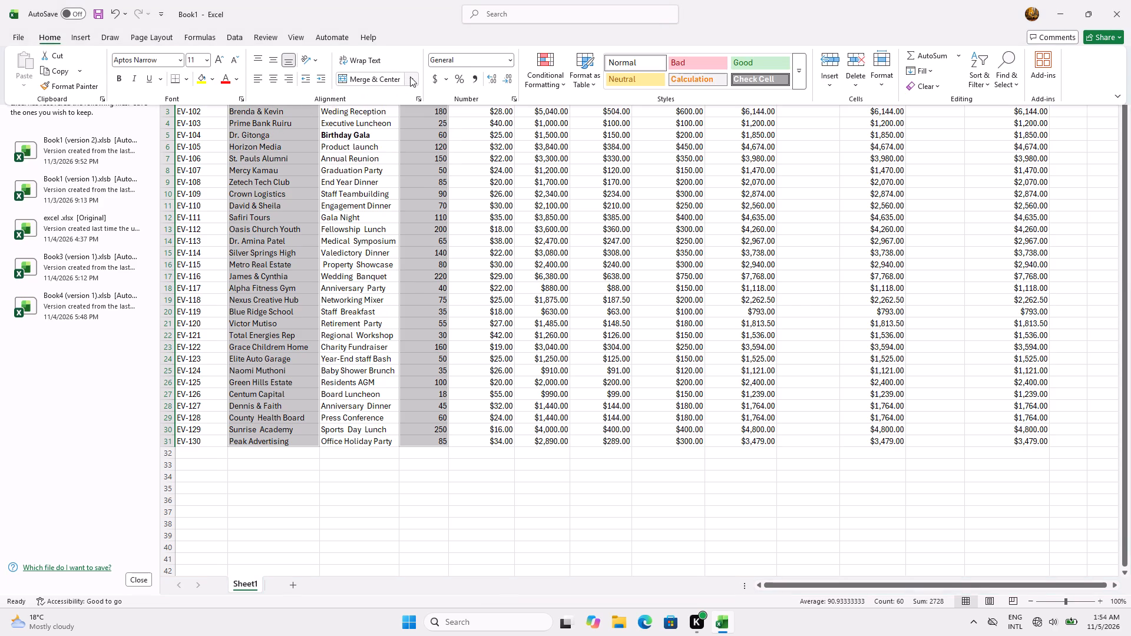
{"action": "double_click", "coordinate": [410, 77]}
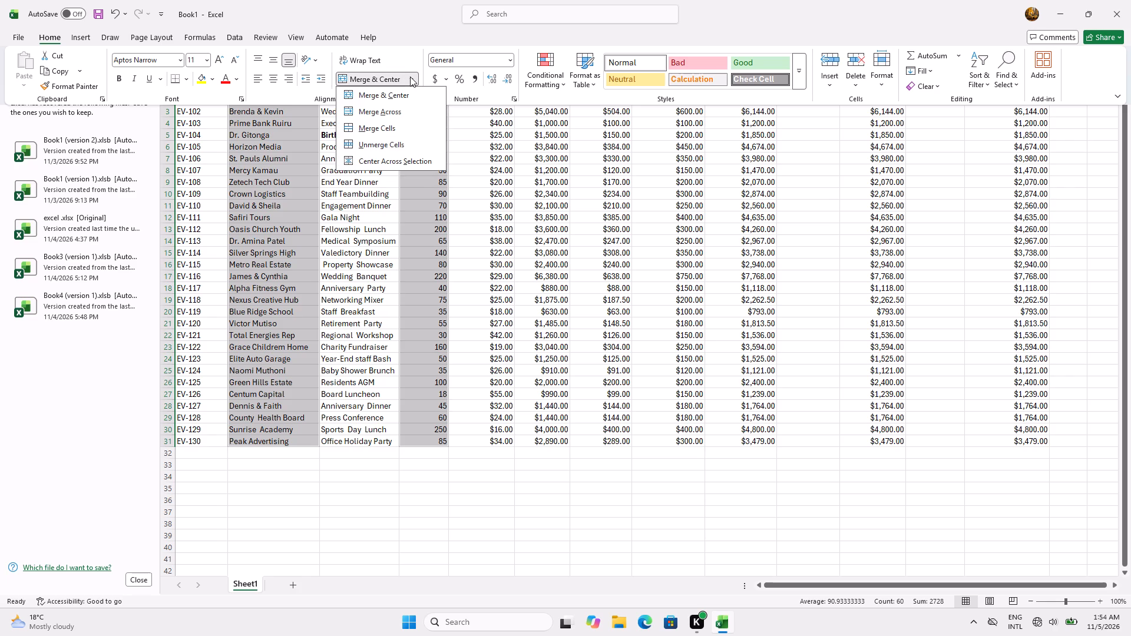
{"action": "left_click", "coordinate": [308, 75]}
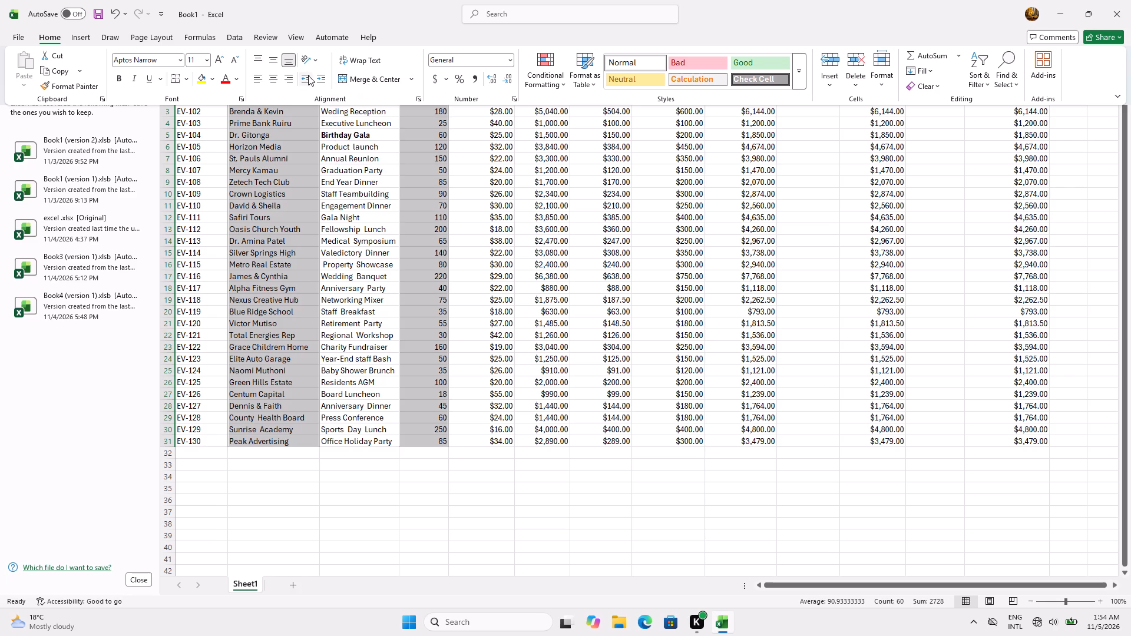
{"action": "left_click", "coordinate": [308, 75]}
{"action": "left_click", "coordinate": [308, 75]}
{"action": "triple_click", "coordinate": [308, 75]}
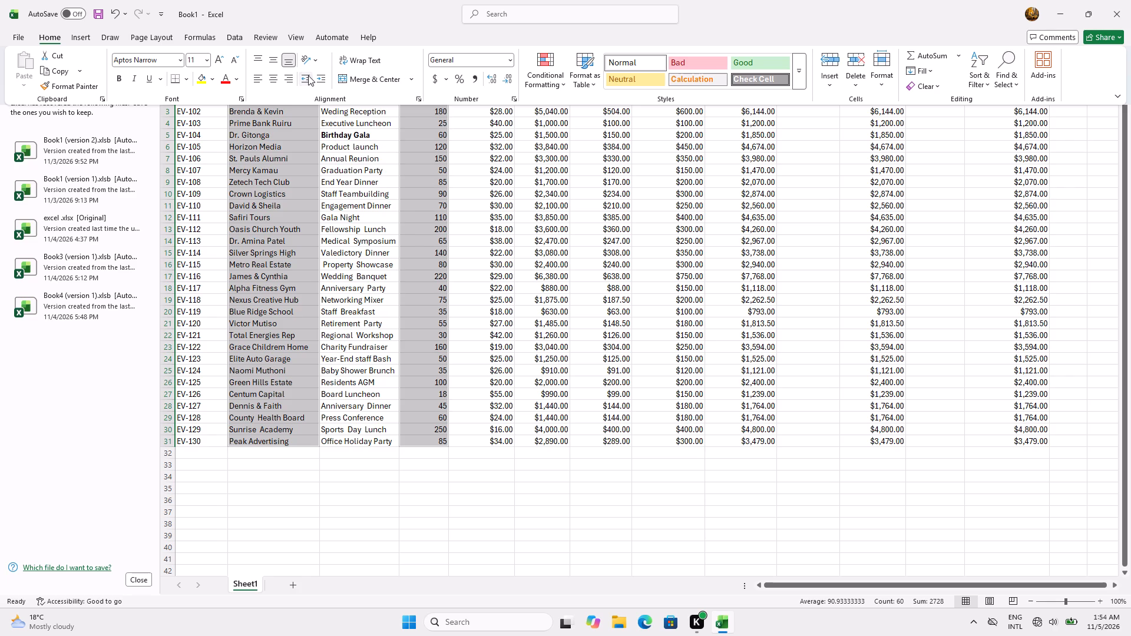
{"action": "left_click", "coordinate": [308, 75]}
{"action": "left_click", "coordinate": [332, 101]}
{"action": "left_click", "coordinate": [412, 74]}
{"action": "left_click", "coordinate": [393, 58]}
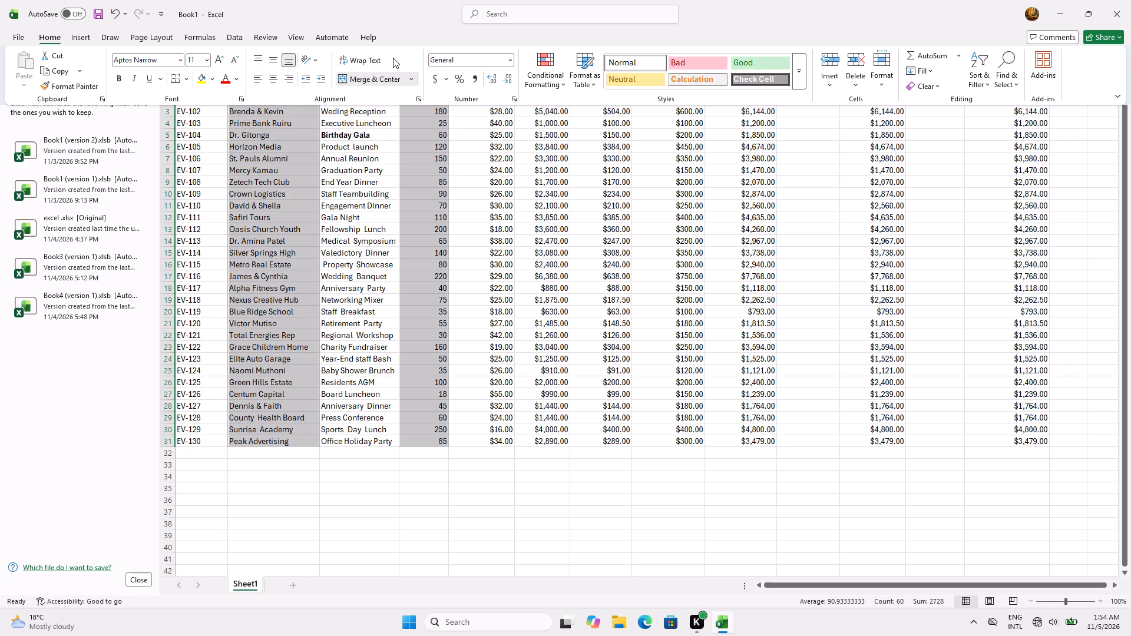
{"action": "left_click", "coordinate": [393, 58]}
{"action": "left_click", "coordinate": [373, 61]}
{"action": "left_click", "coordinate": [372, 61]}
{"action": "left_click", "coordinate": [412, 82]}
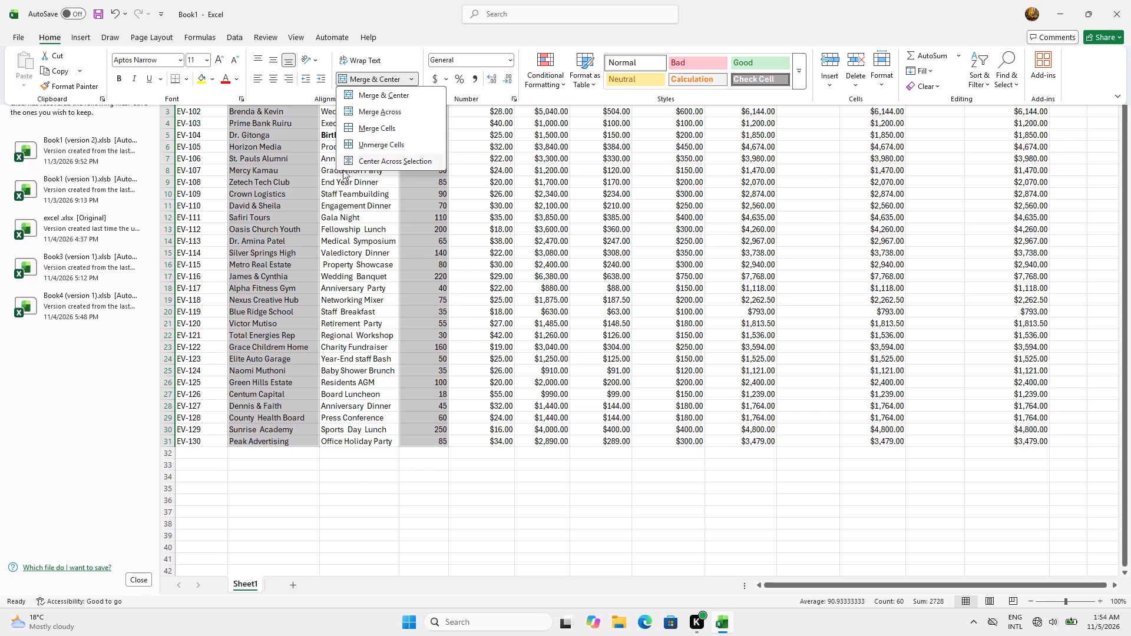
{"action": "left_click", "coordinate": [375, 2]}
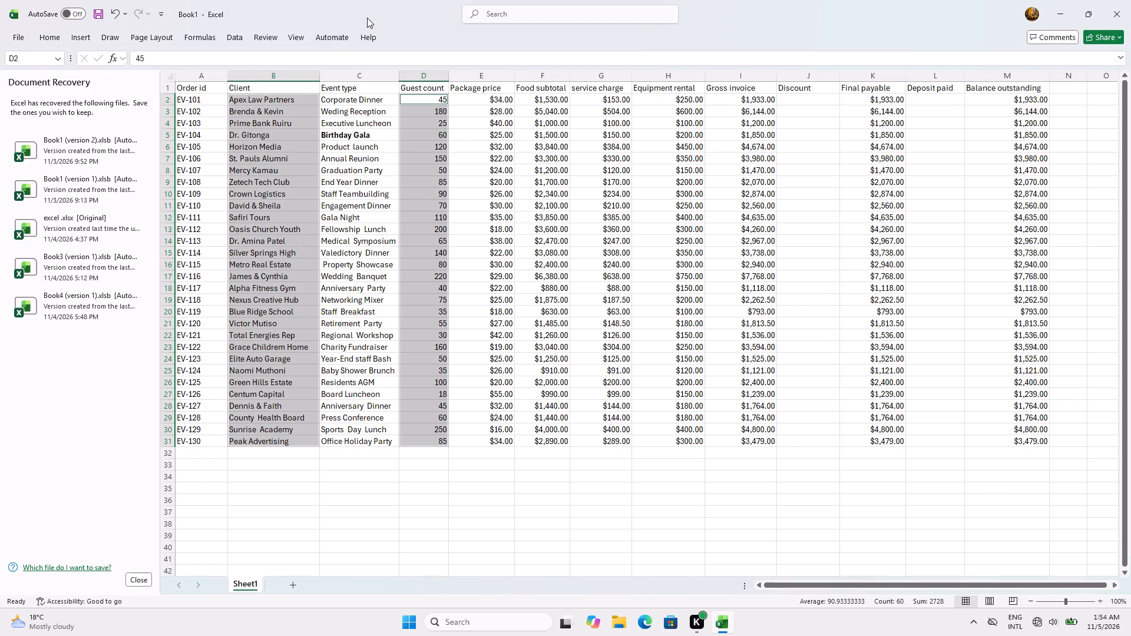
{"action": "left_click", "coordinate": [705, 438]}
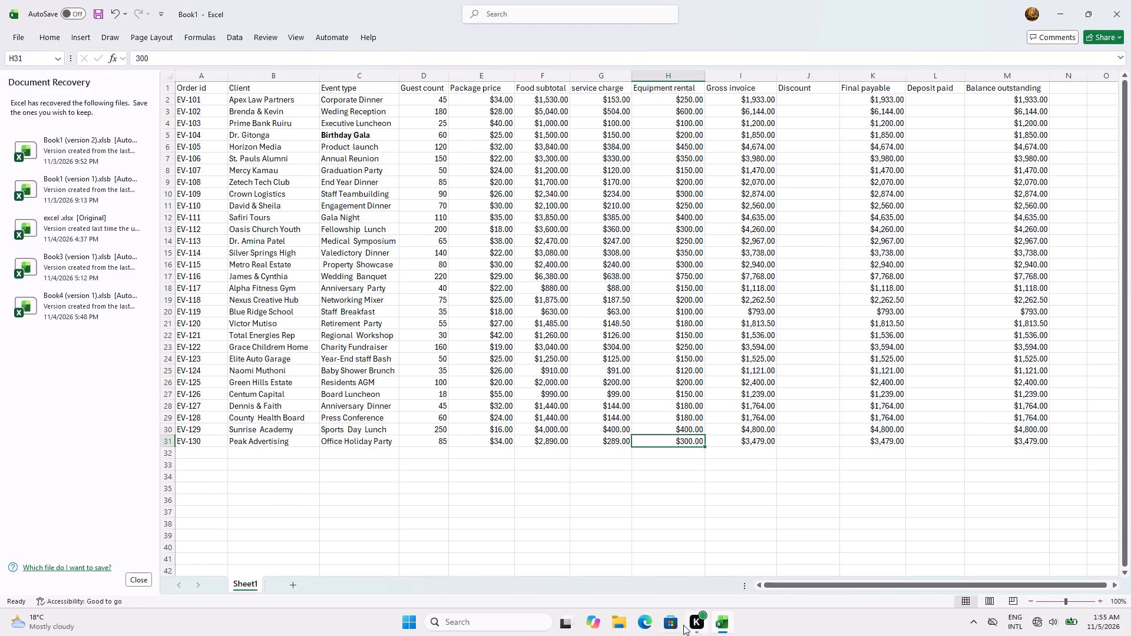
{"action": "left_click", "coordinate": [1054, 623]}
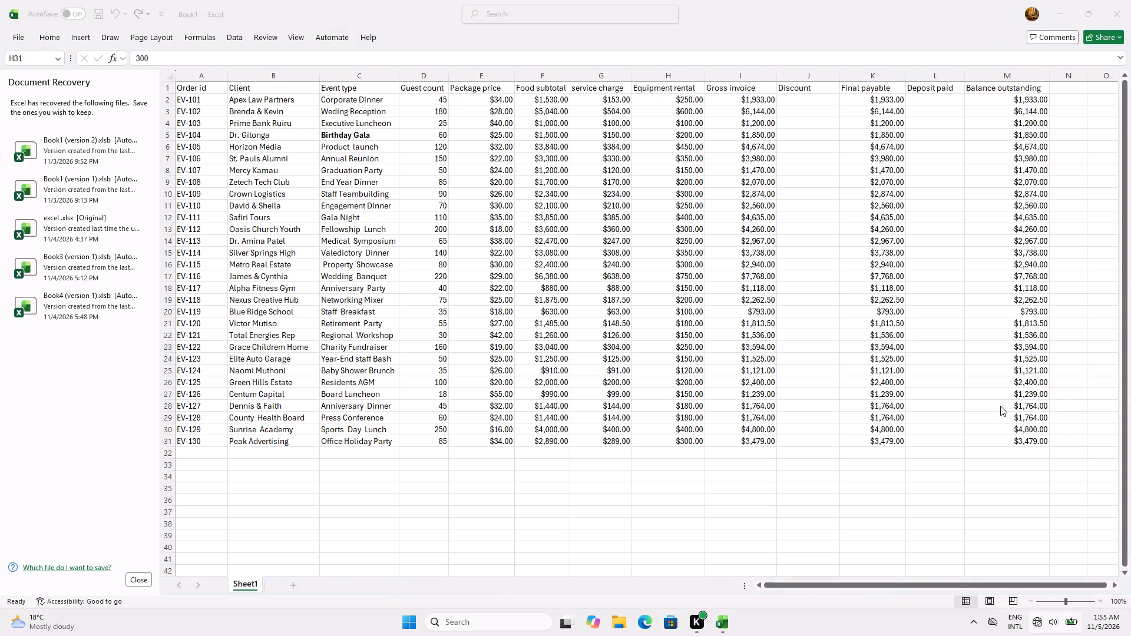
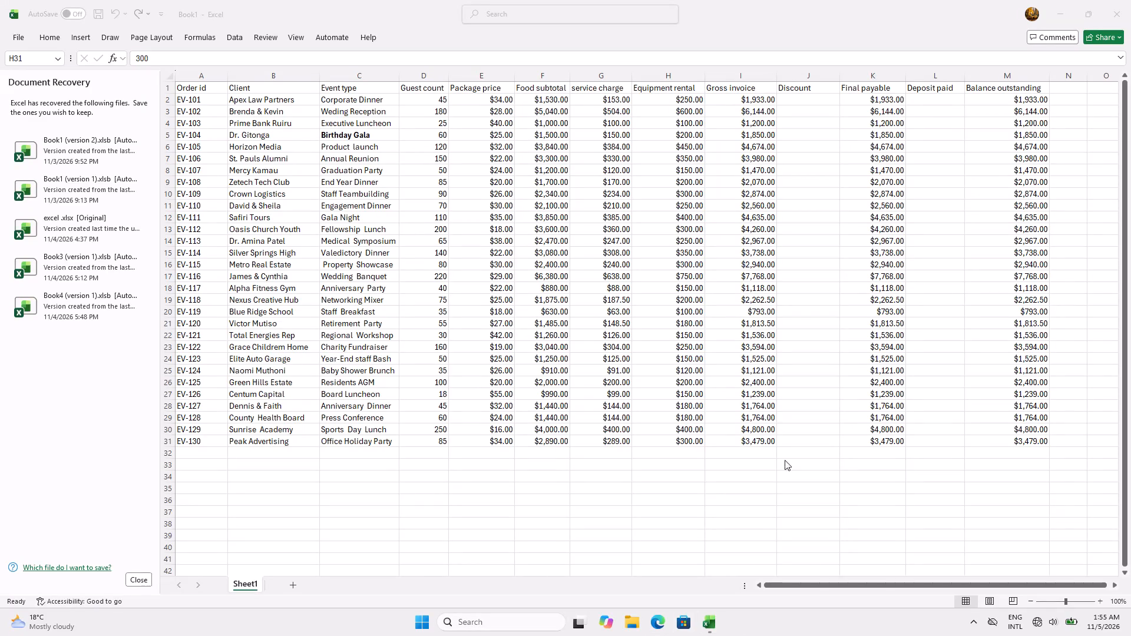
Minimize the catering order workbook and launch Kuro from the desktop.
{"action": "left_click", "coordinate": [1055, 18]}
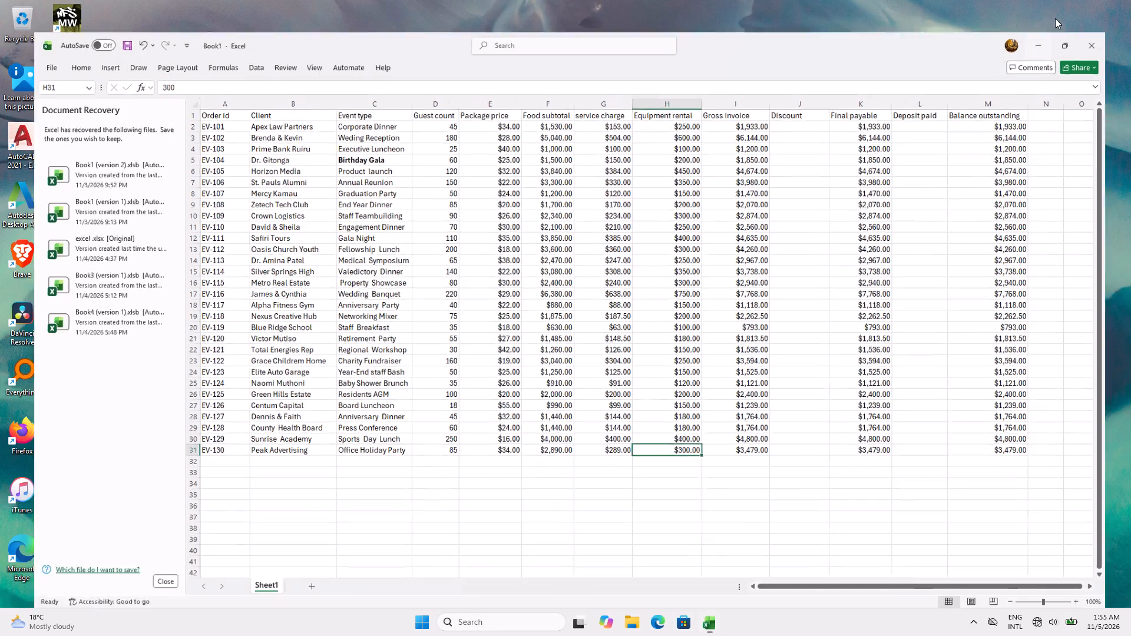
{"action": "double_click", "coordinate": [71, 497]}
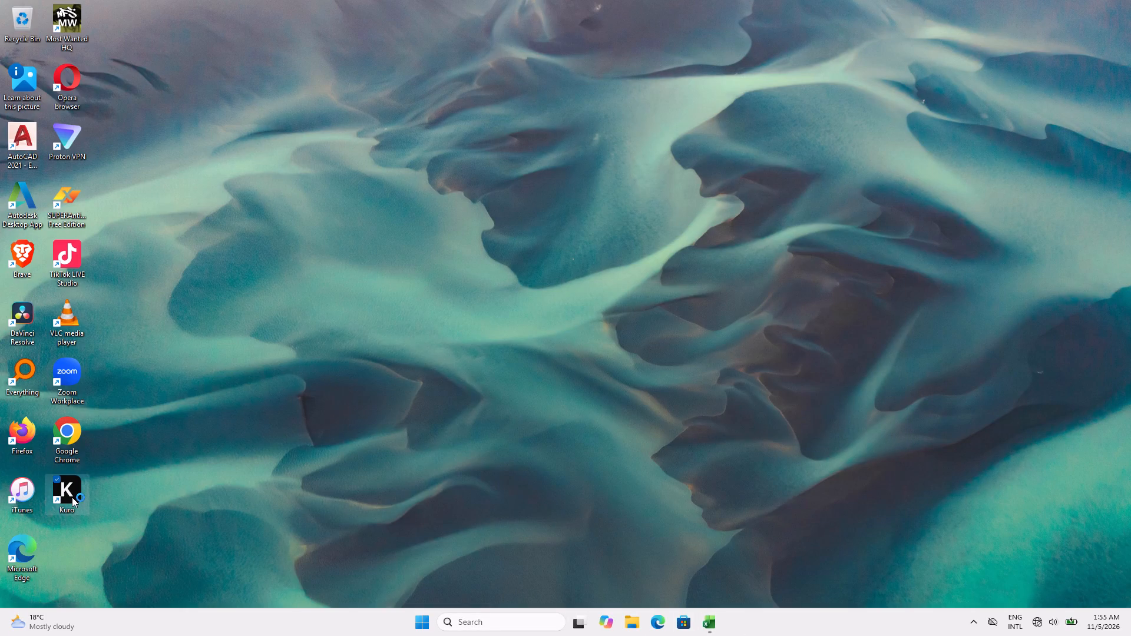
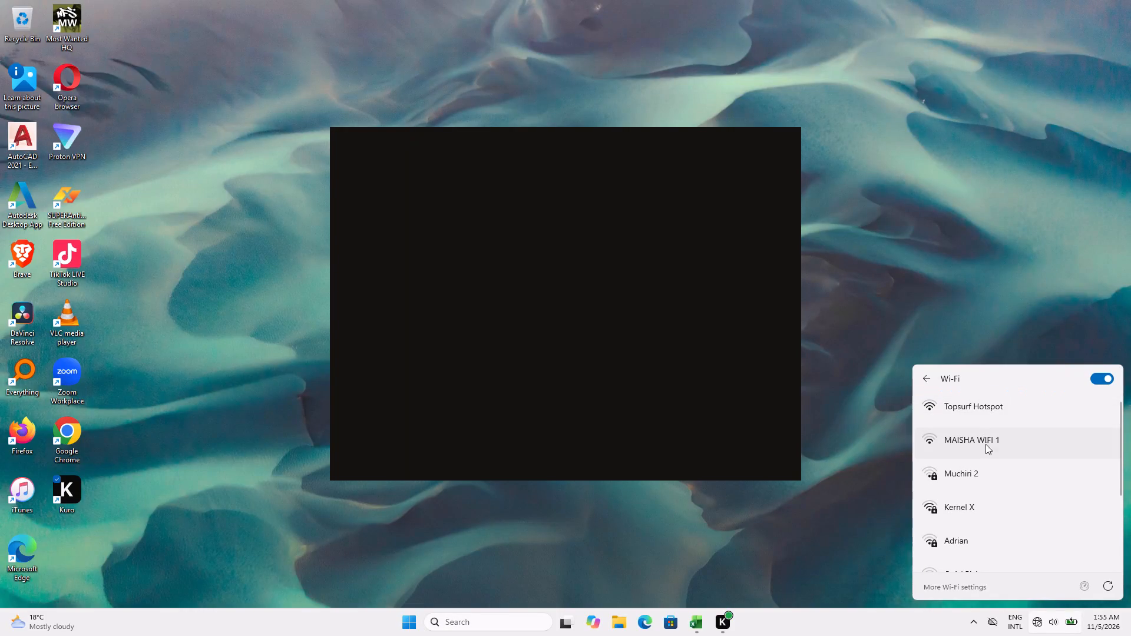
Look through the list of available Wi-Fi networks, then close it without connecting to any of them.
{"action": "scroll", "coordinate": [993, 488], "scroll_direction": "down", "scroll_amount": 7}
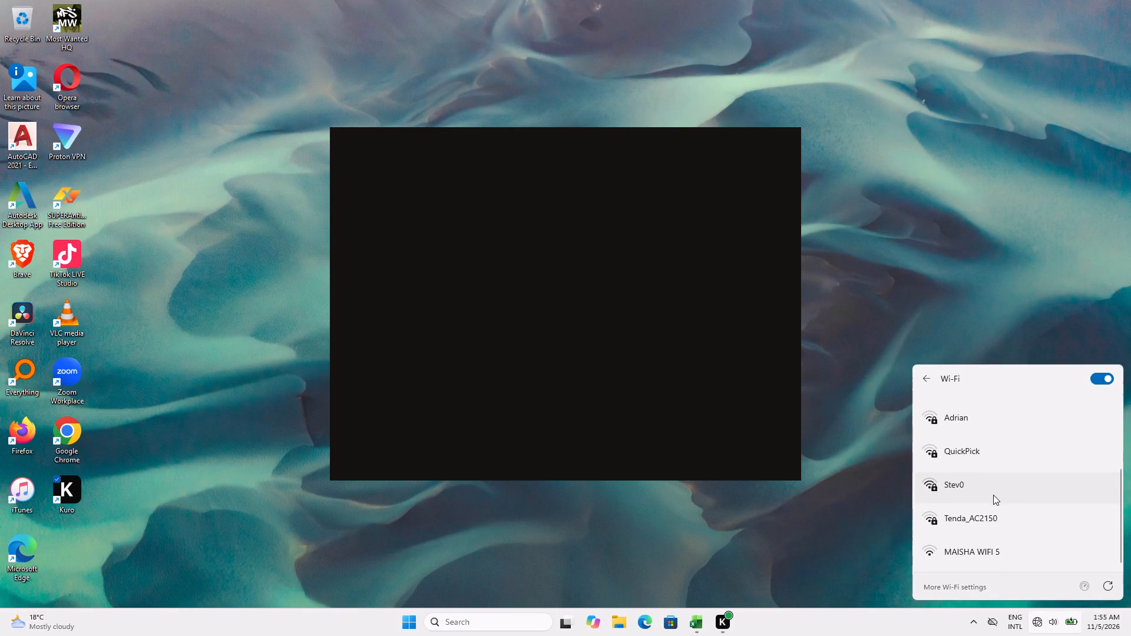
{"action": "scroll", "coordinate": [993, 496], "scroll_direction": "down", "scroll_amount": 5}
{"action": "scroll", "coordinate": [993, 510], "scroll_direction": "up", "scroll_amount": 7}
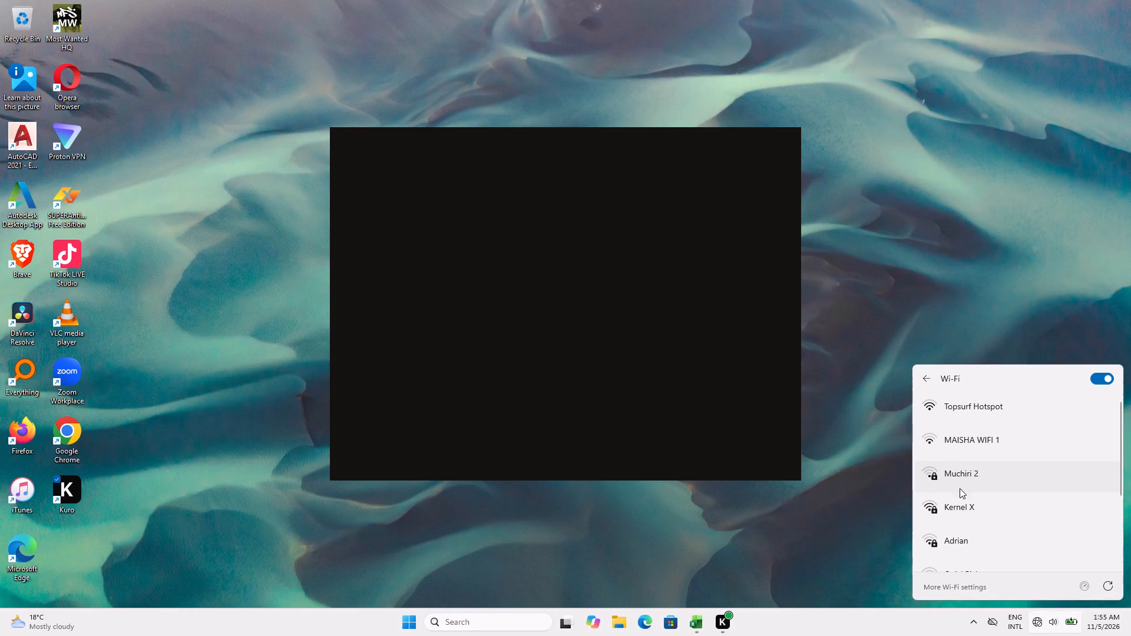
{"action": "left_click", "coordinate": [869, 392]}
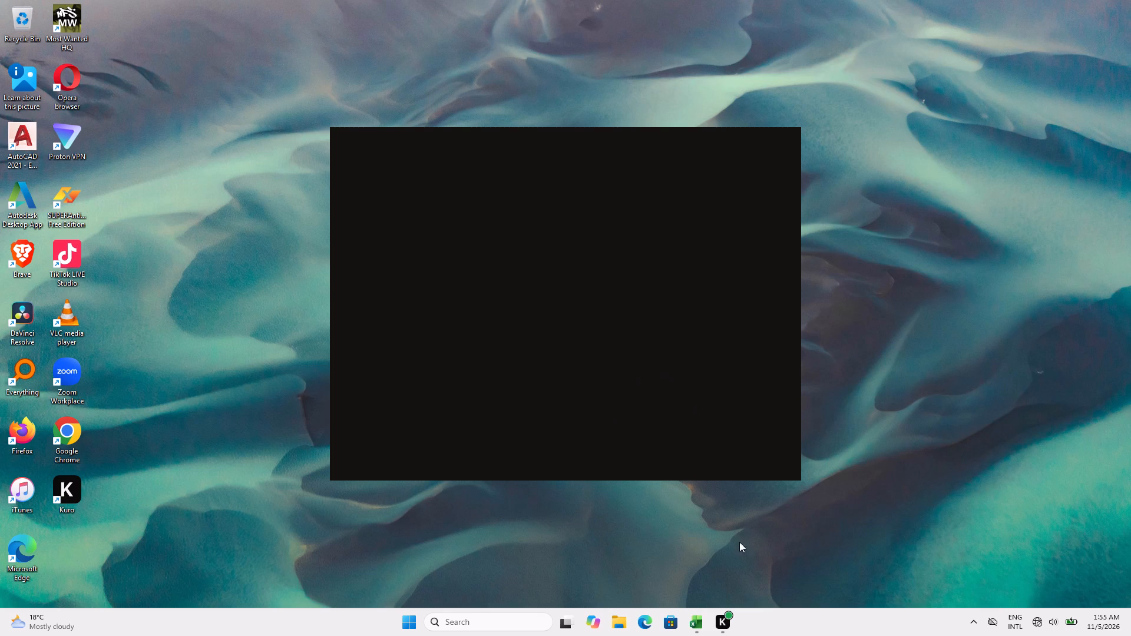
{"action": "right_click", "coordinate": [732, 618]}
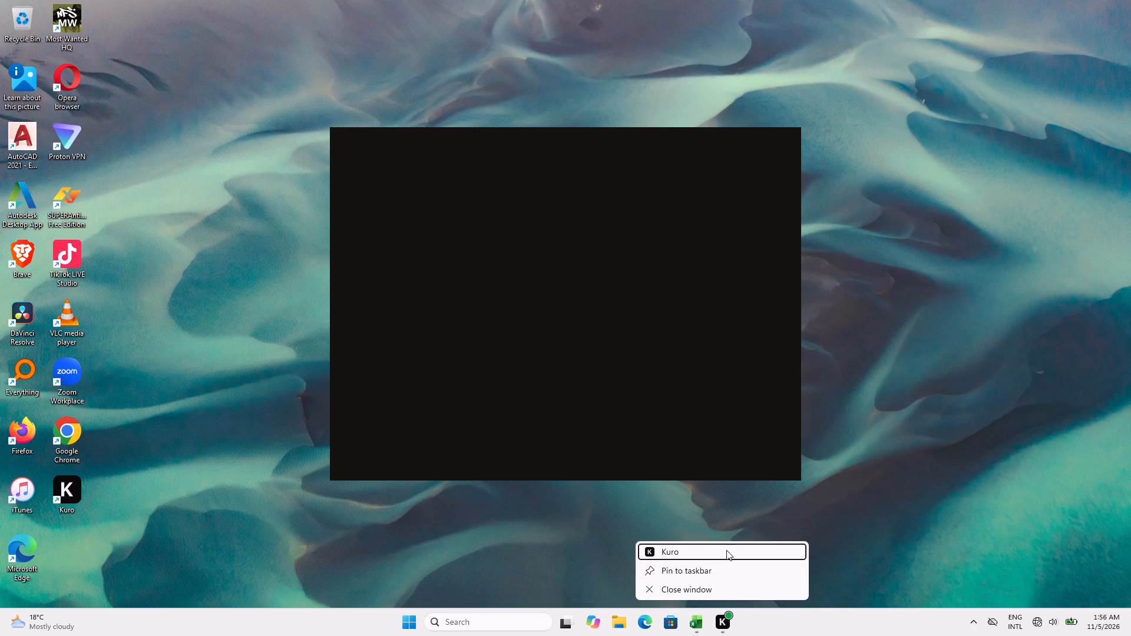
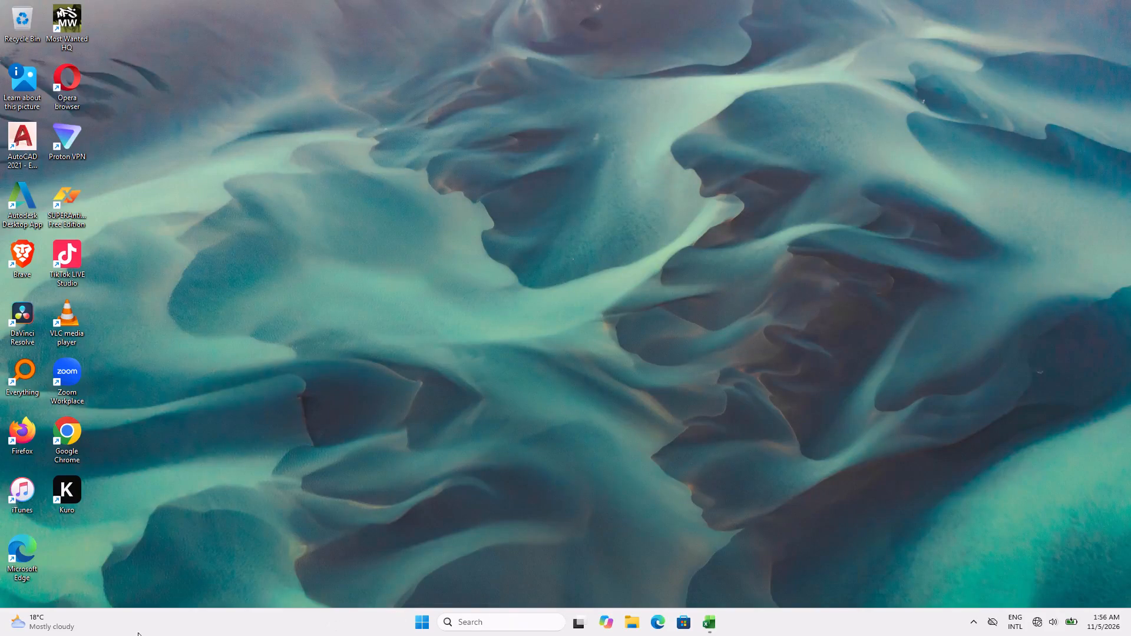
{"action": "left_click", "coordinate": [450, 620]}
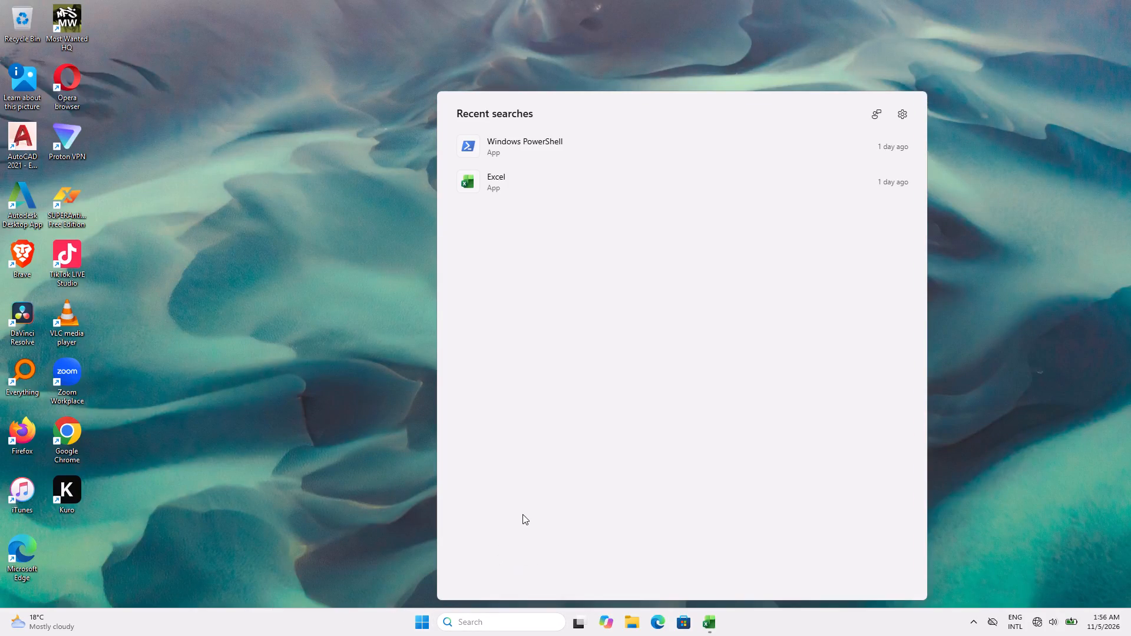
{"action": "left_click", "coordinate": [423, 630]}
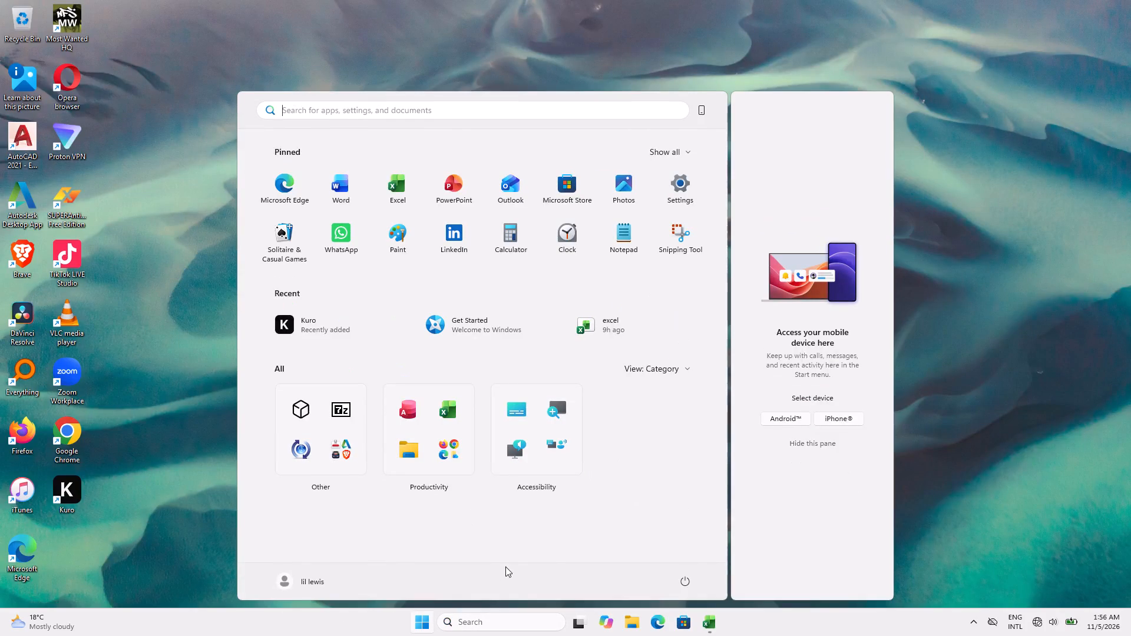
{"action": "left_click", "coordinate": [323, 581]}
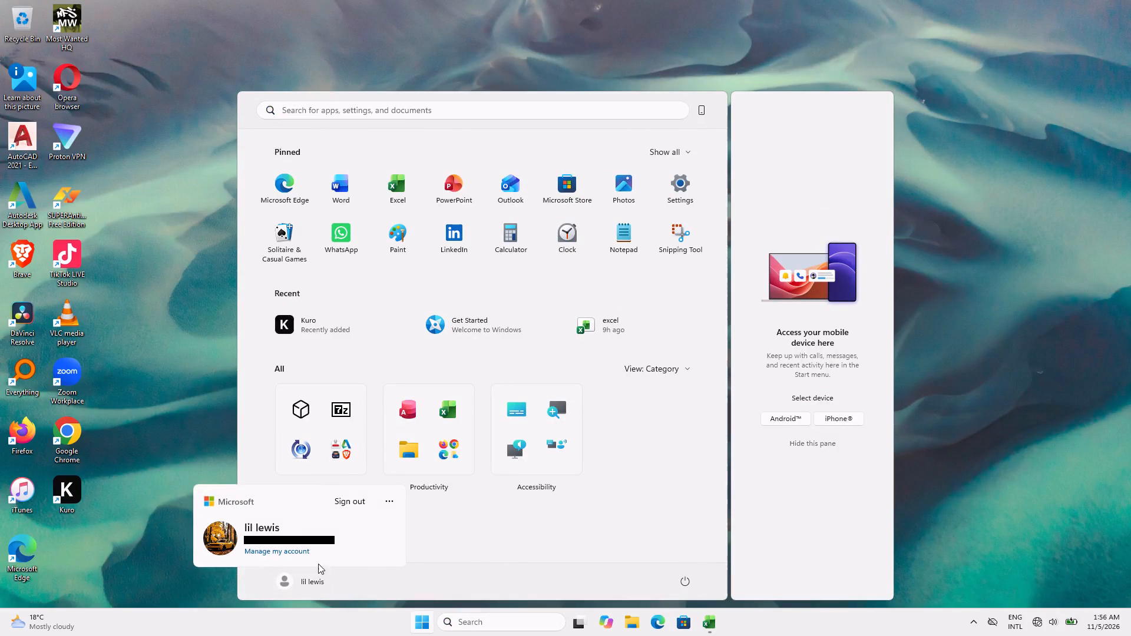